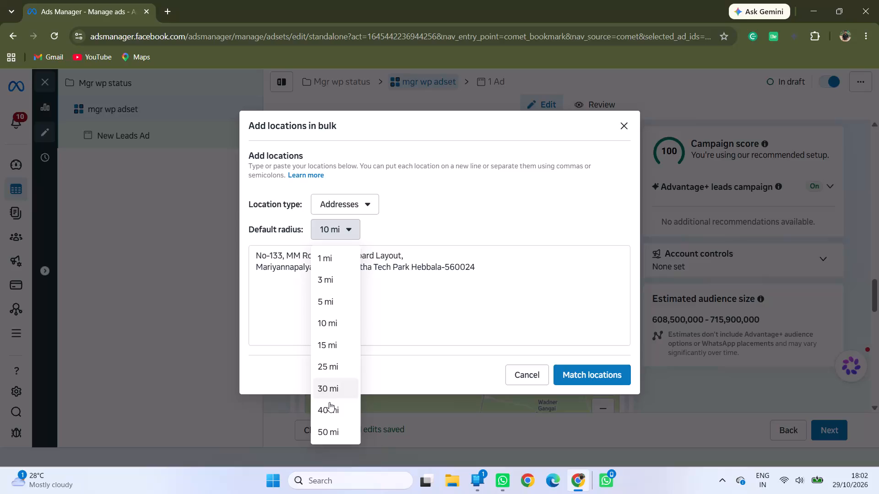
Set the default radius for the bulk address locations to 50 mi and match the entered address.
click(328, 430)
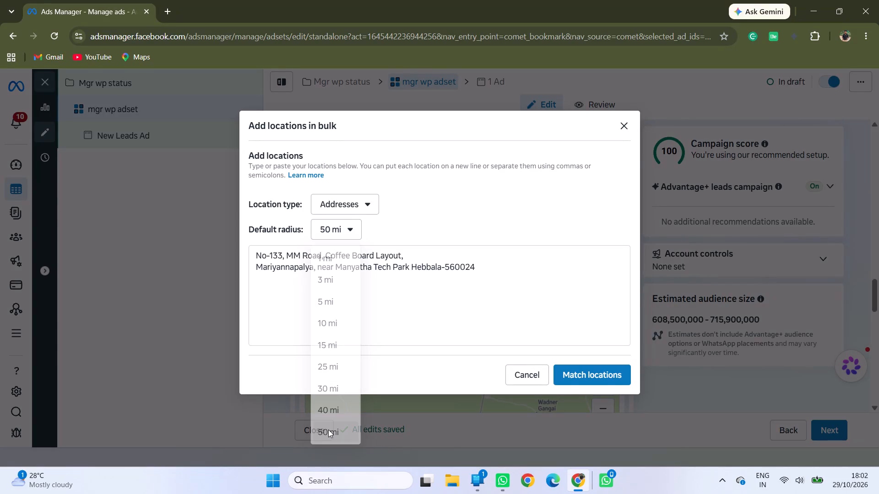
click(597, 378)
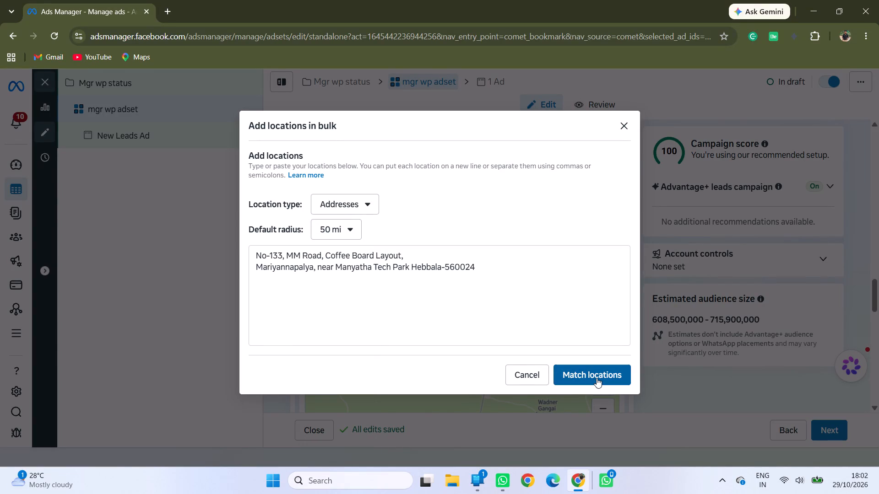
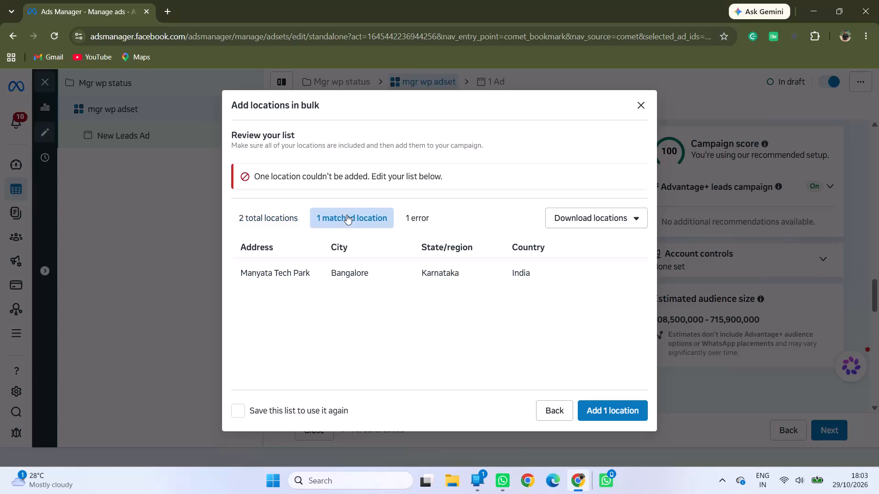
Add the matched Manyata Tech Park, Bangalore location from the bulk list to the ad set's targeting.
click(602, 414)
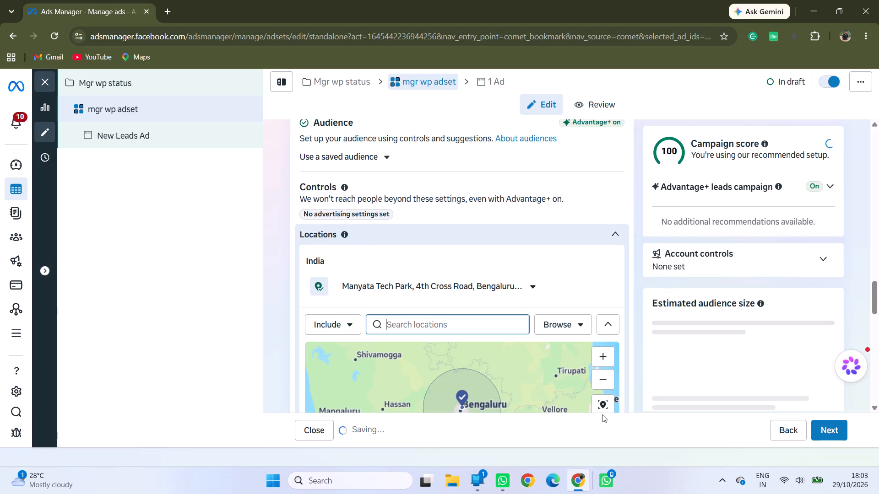
Check the radius of the added Manyata Tech Park location and look over the map and audience controls.
click(530, 291)
click(530, 291)
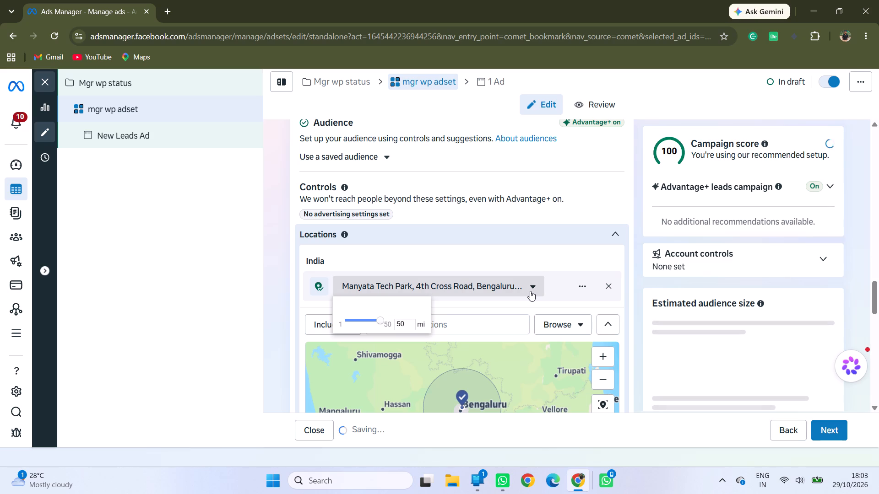
scroll(514, 260, down, 2)
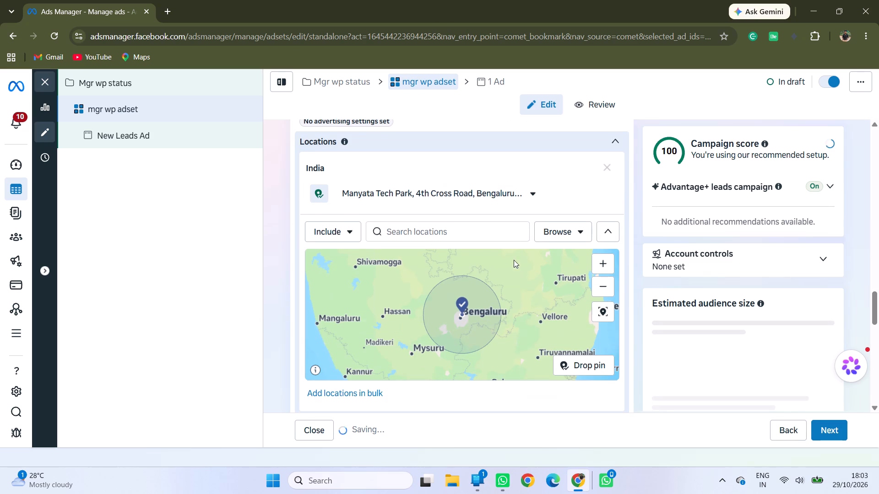
scroll(542, 402, down, 4)
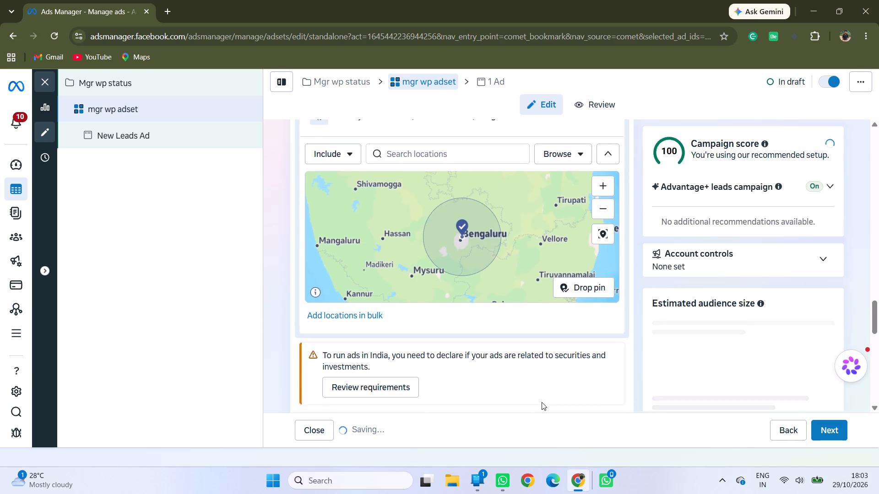
scroll(542, 402, down, 1)
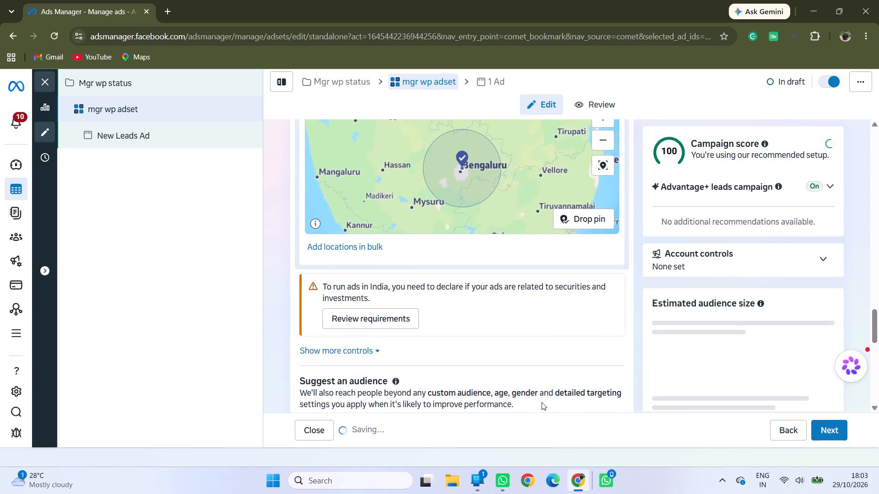
scroll(542, 402, down, 3)
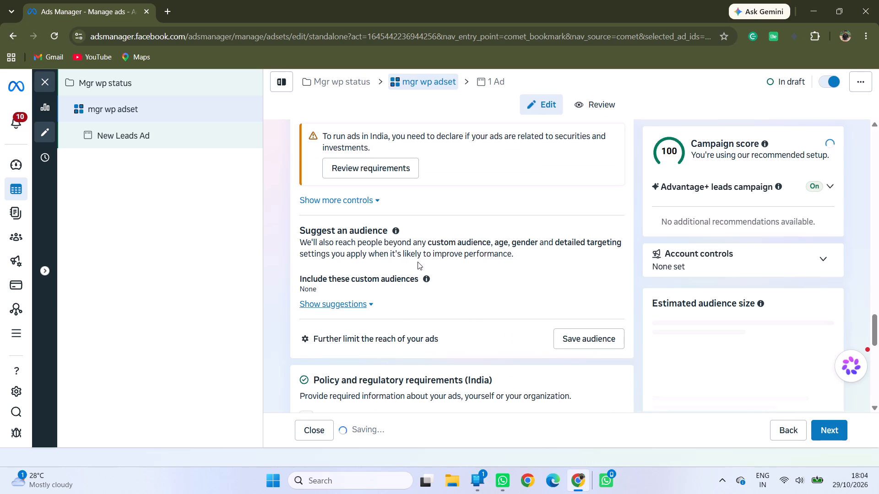
Show the additional schedule settings of the ad set, including budget scheduling.
scroll(417, 260, up, 10)
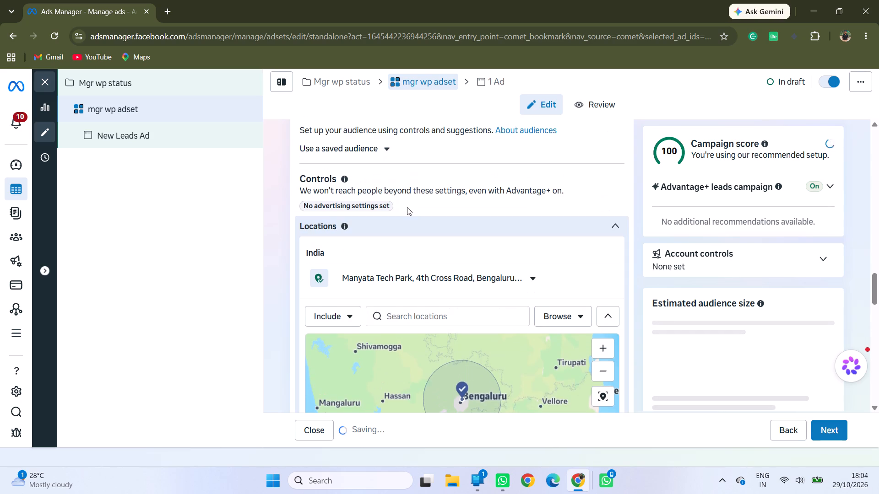
scroll(407, 207, up, 3)
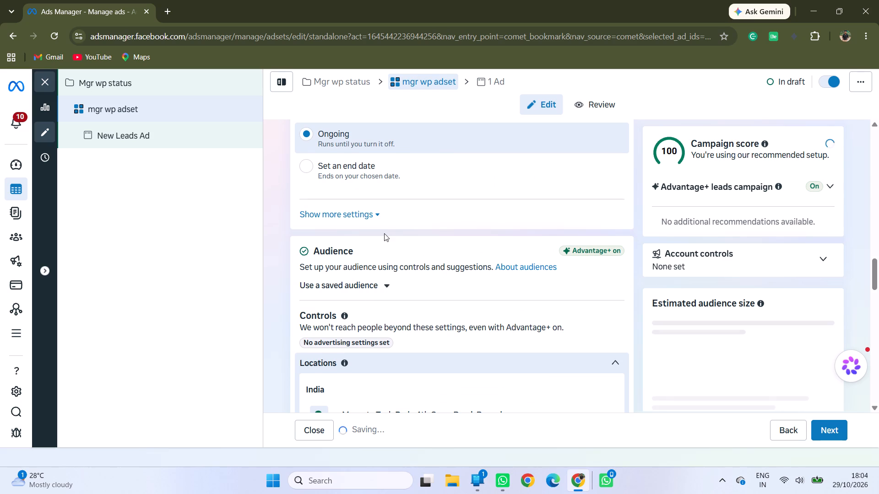
scroll(384, 233, up, 2)
click(371, 286)
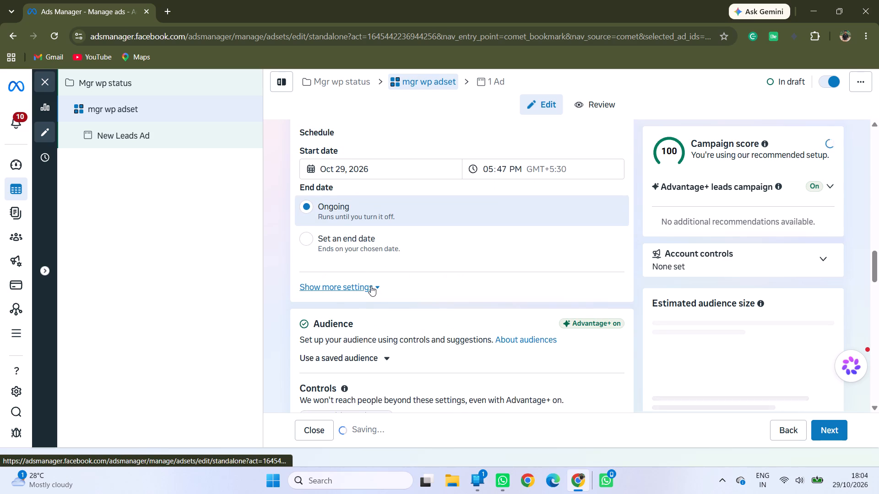
Review the ad set's settings from the WhatsApp conversion location and performance goal through value rules, spending limits and schedule.
scroll(371, 286, up, 1)
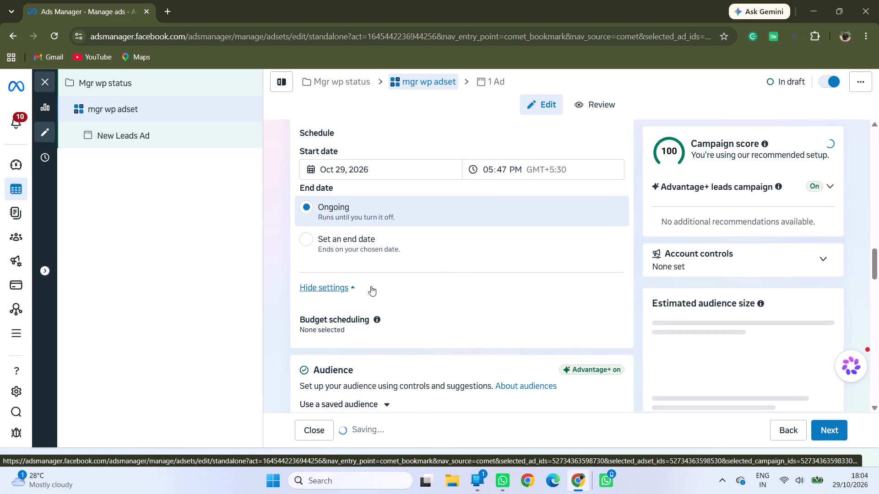
scroll(371, 286, up, 2)
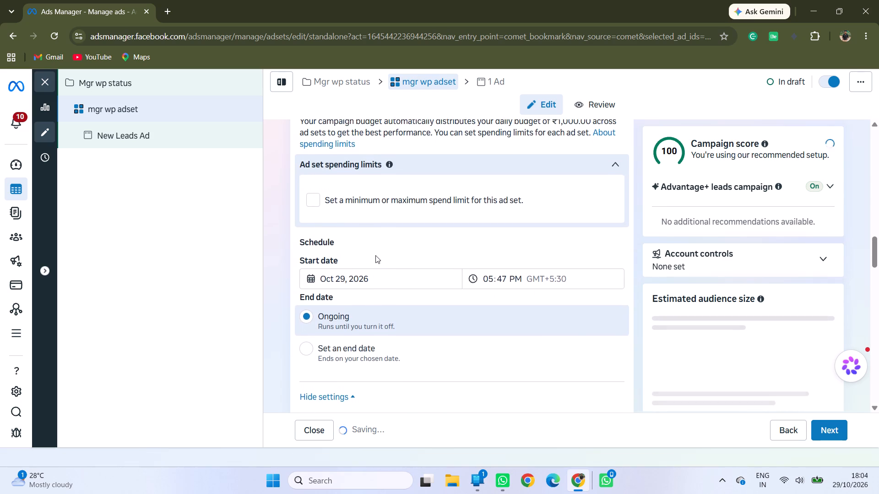
scroll(375, 255, up, 1)
scroll(378, 183, up, 2)
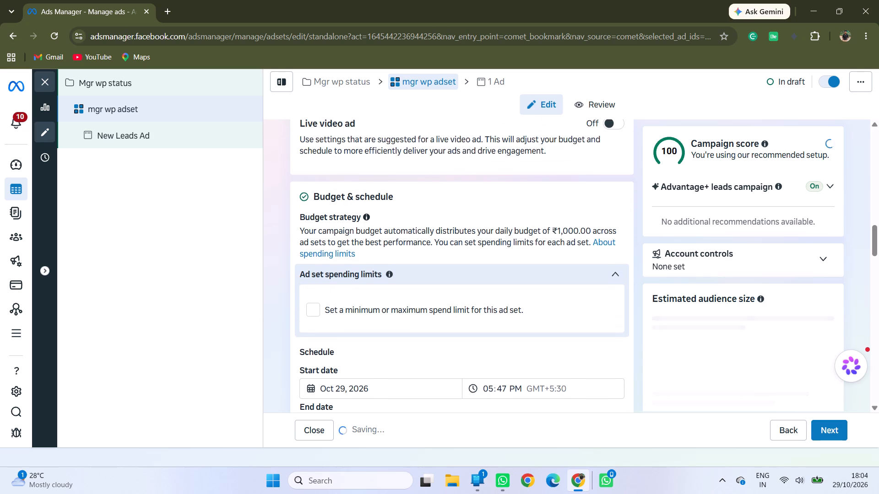
scroll(378, 183, up, 3)
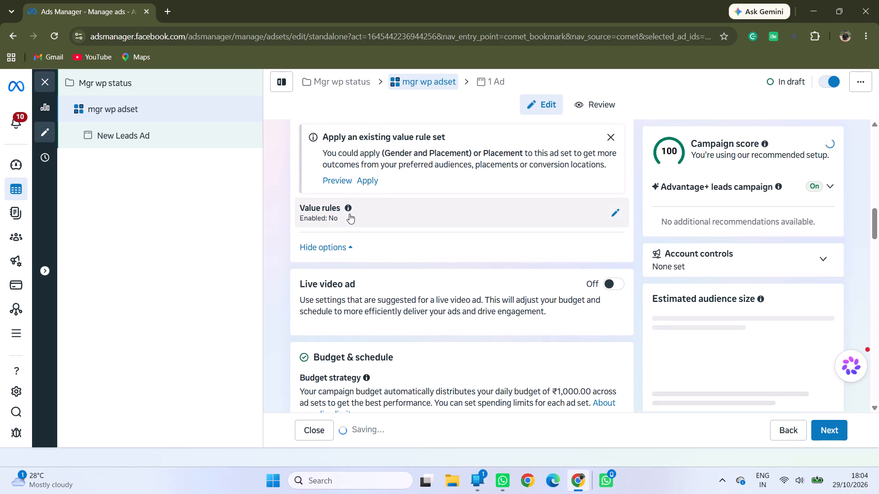
scroll(381, 257, up, 5)
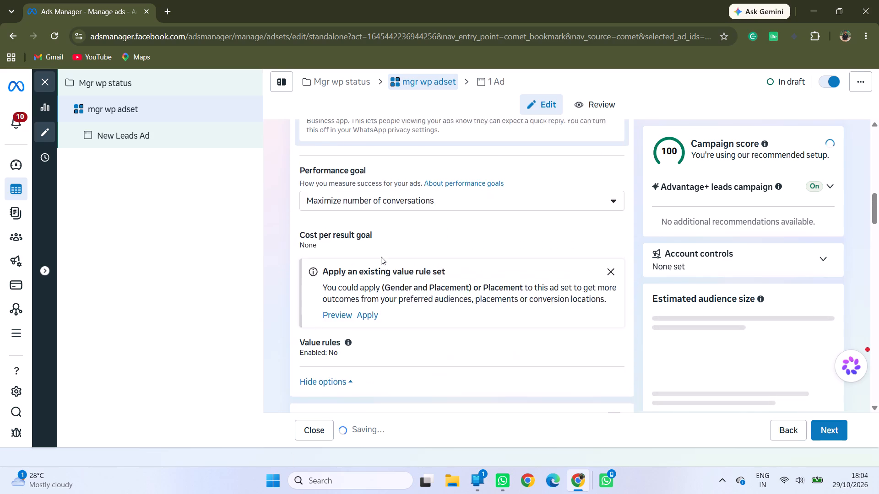
scroll(381, 257, up, 3)
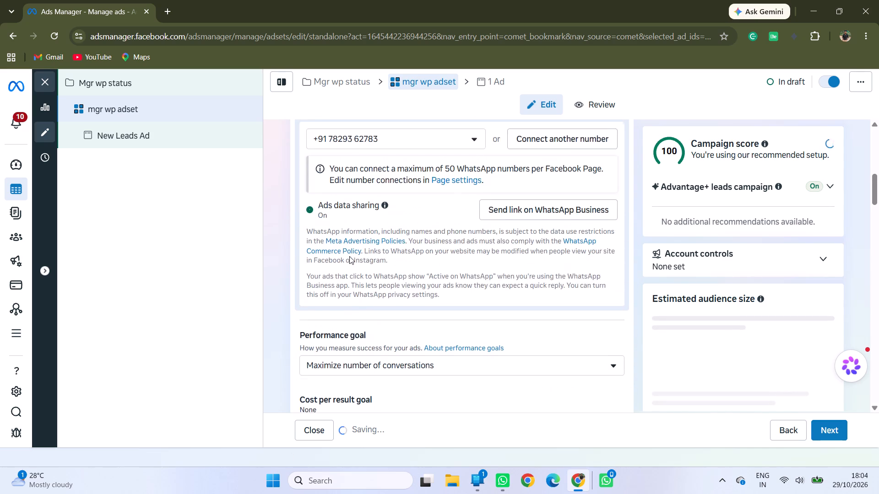
scroll(349, 256, up, 4)
scroll(349, 256, down, 6)
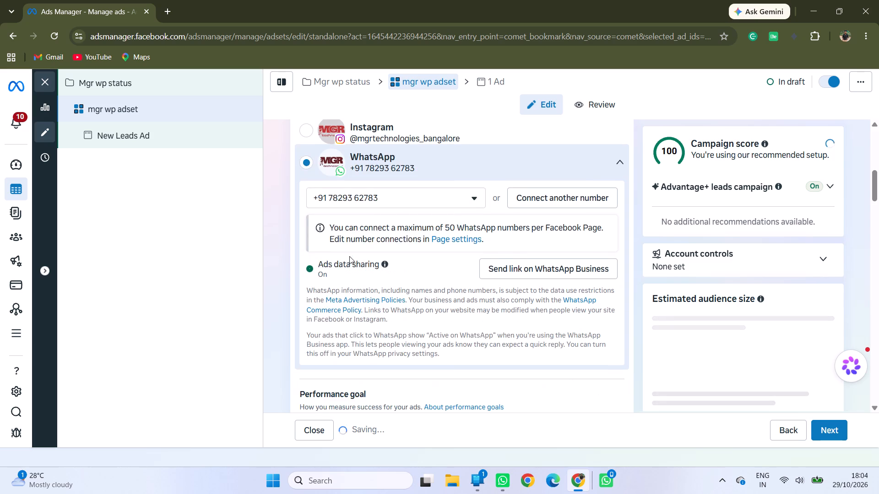
scroll(349, 256, down, 8)
scroll(349, 256, up, 1)
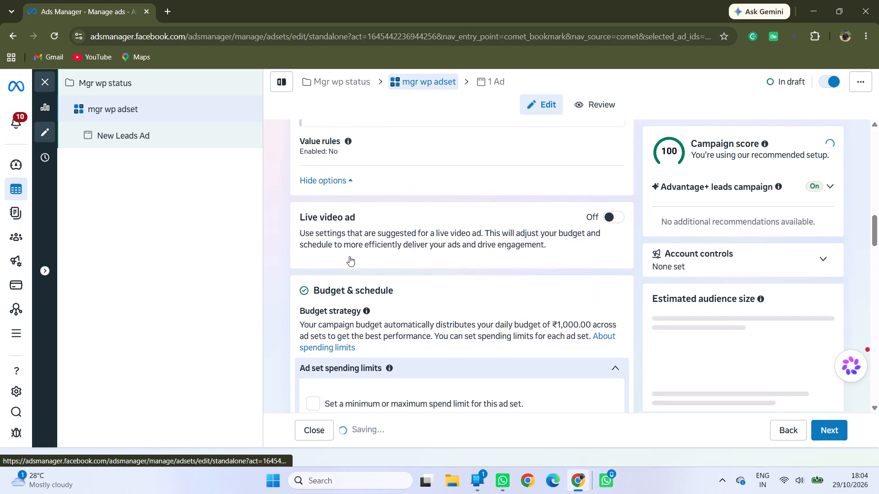
scroll(349, 256, up, 4)
scroll(349, 256, down, 4)
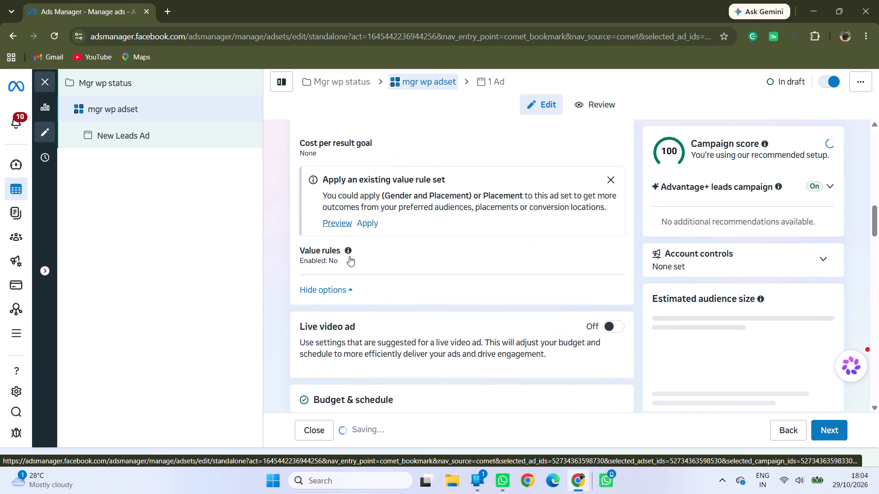
scroll(349, 256, down, 6)
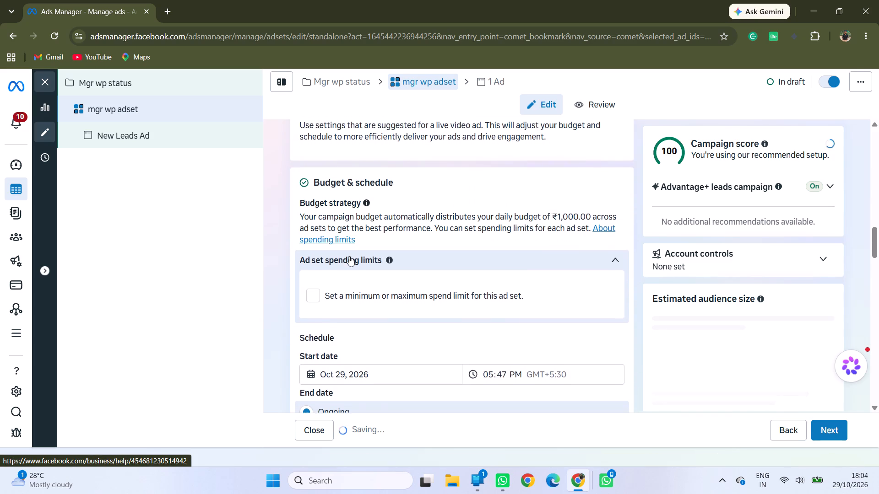
scroll(349, 256, down, 4)
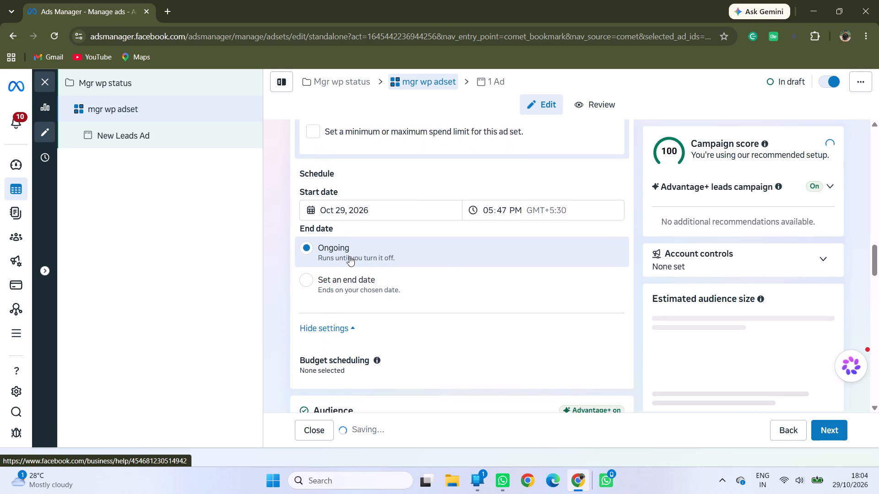
Collapse the expanded Locations editor under the ad set's audience controls.
scroll(349, 256, down, 6)
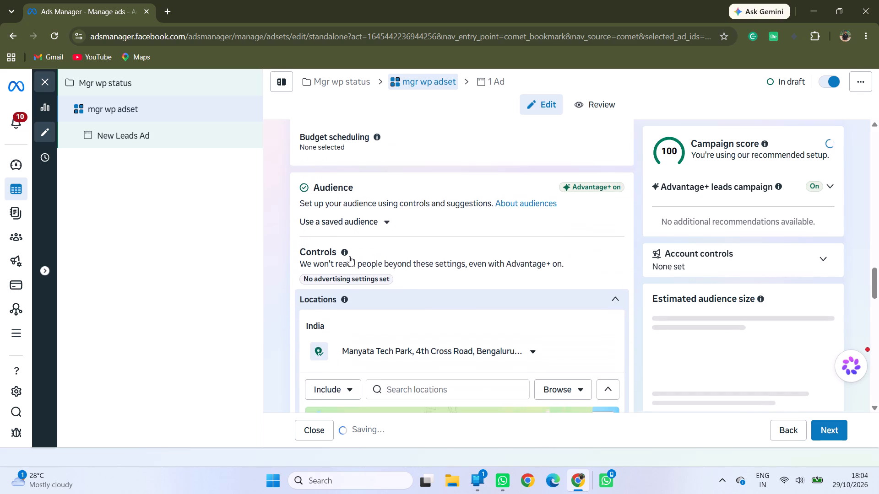
scroll(349, 256, down, 1)
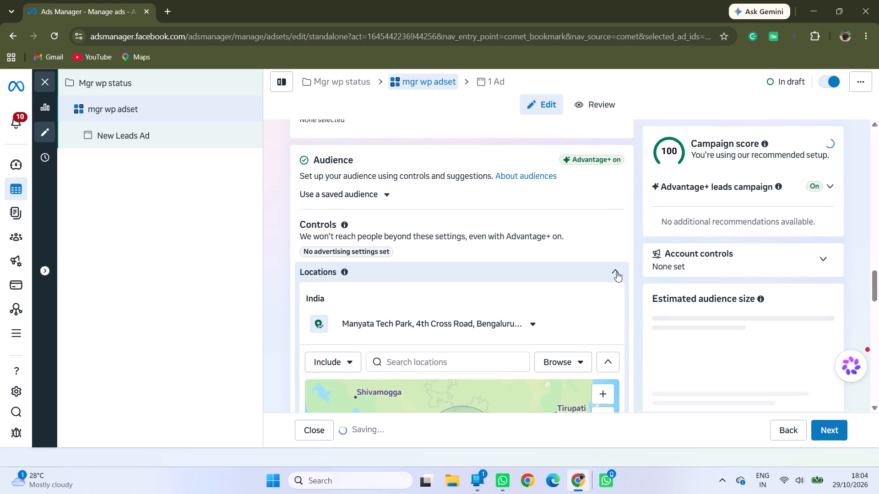
click(617, 272)
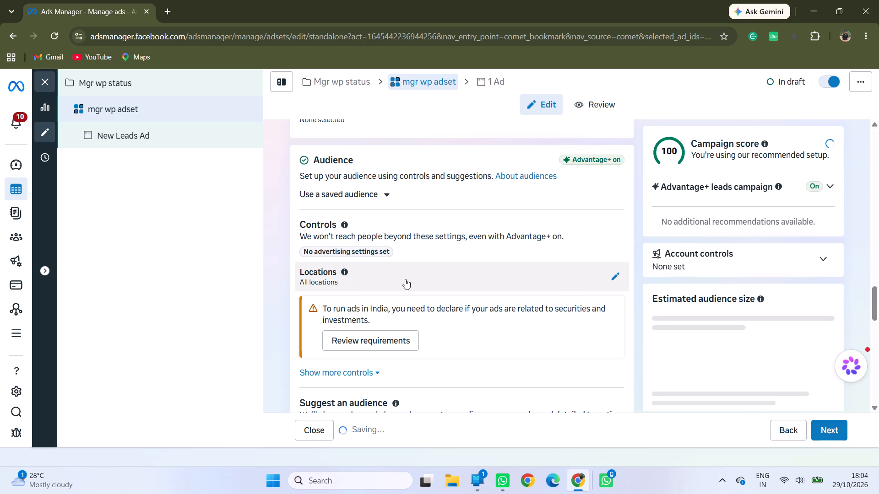
Reopen the Locations control and examine the included location together with the remaining audience controls and suggestions.
click(619, 274)
scroll(402, 306, down, 3)
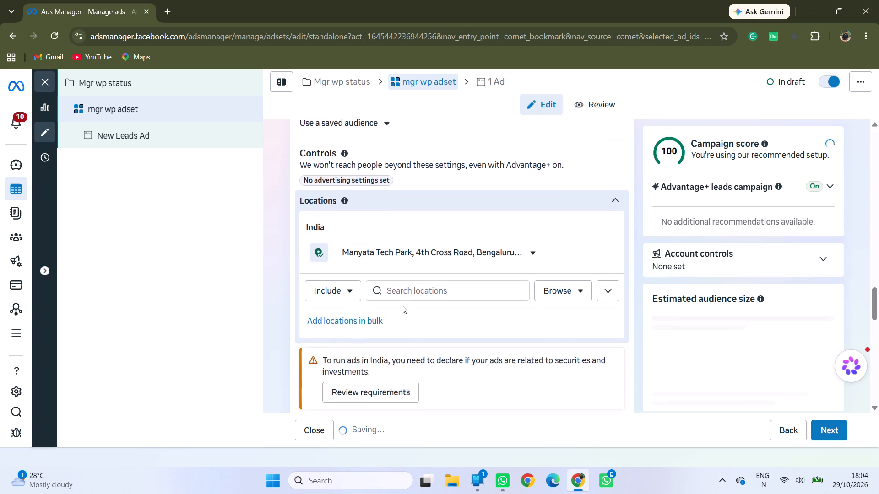
scroll(402, 306, down, 4)
scroll(402, 306, up, 2)
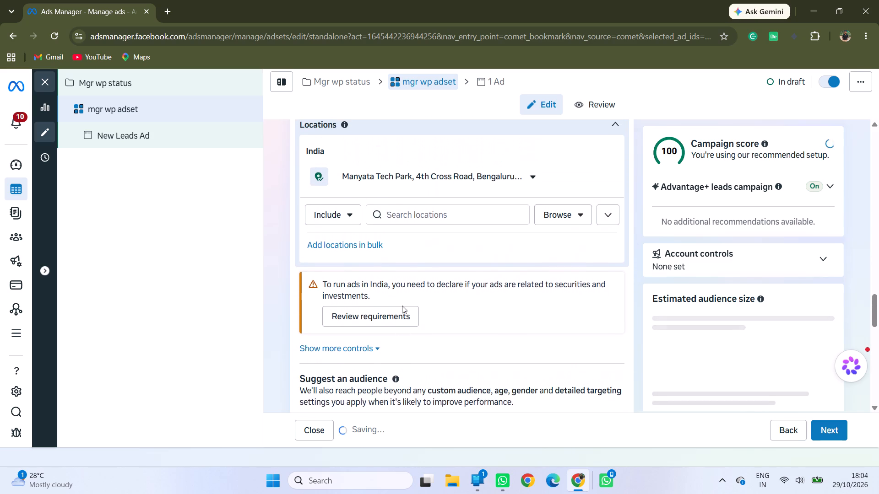
scroll(402, 306, up, 1)
scroll(349, 317, down, 2)
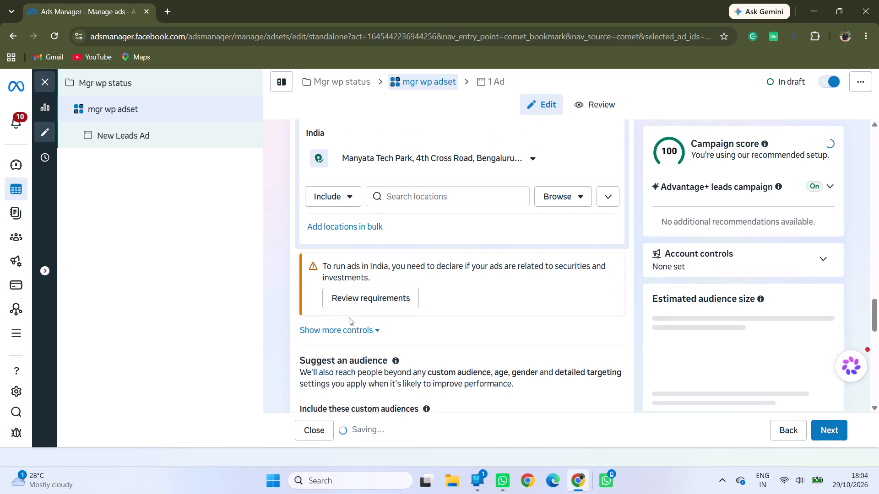
scroll(349, 317, down, 1)
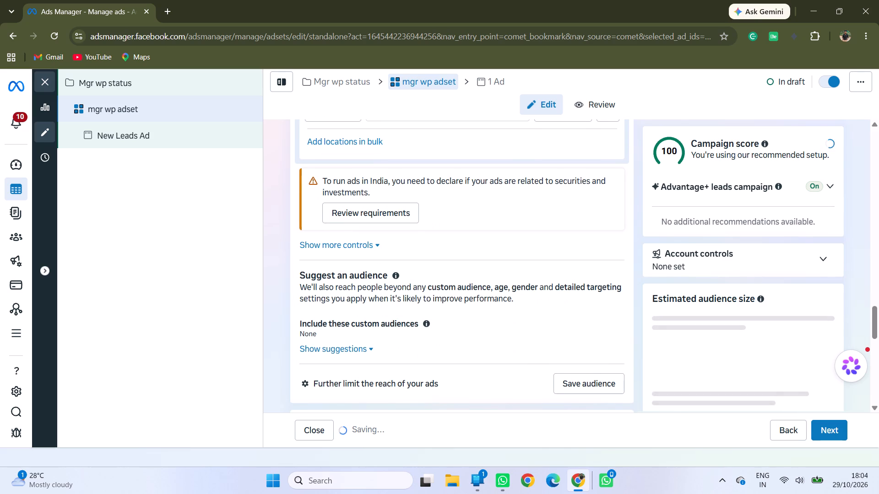
scroll(328, 295, up, 1)
scroll(328, 295, down, 1)
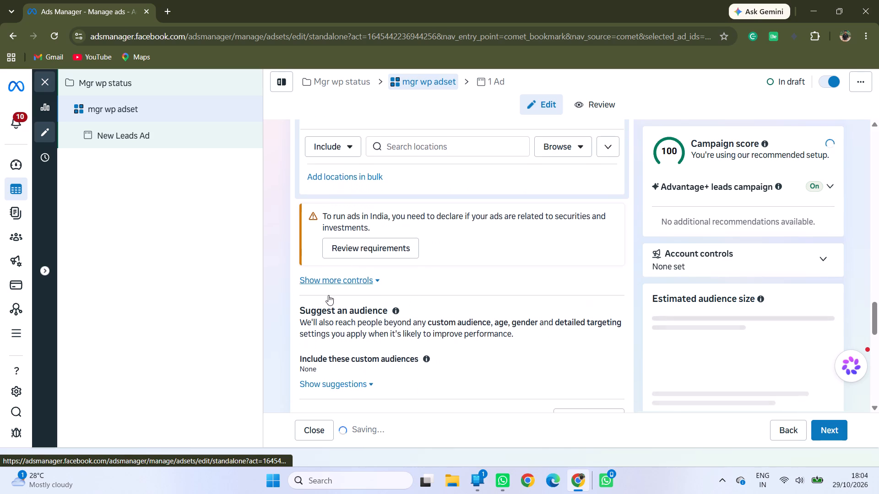
scroll(328, 295, down, 1)
Inspect the custom audiences setting under the suggested audience and close it without choosing an audience.
click(362, 355)
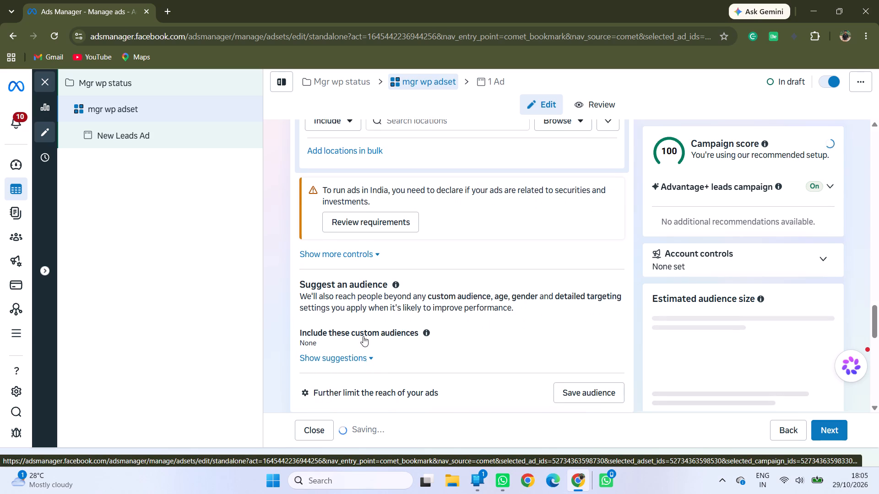
scroll(366, 330, down, 2)
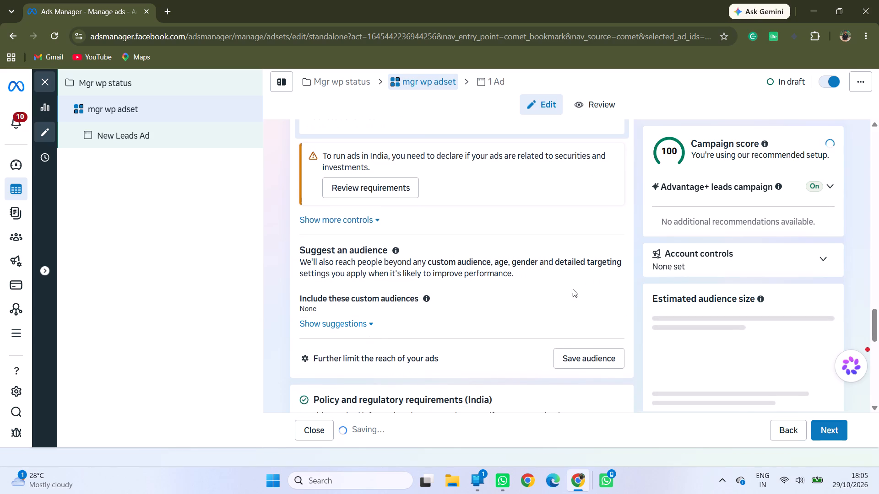
click(615, 303)
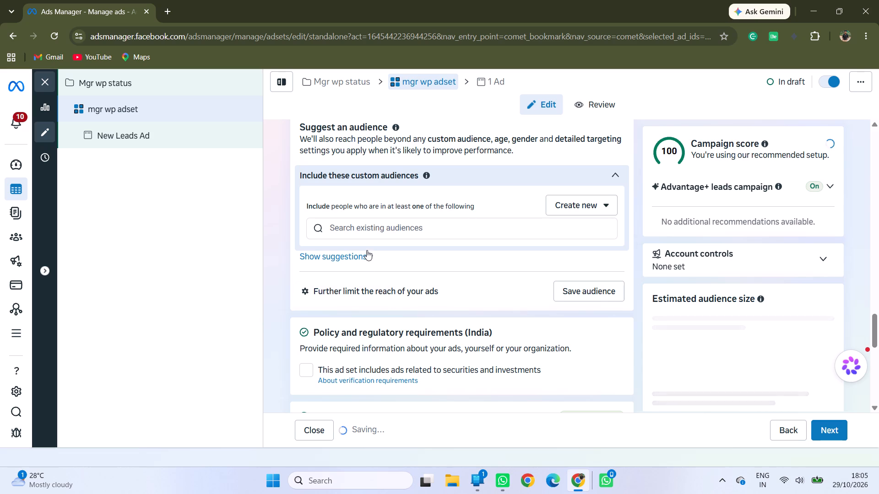
click(620, 179)
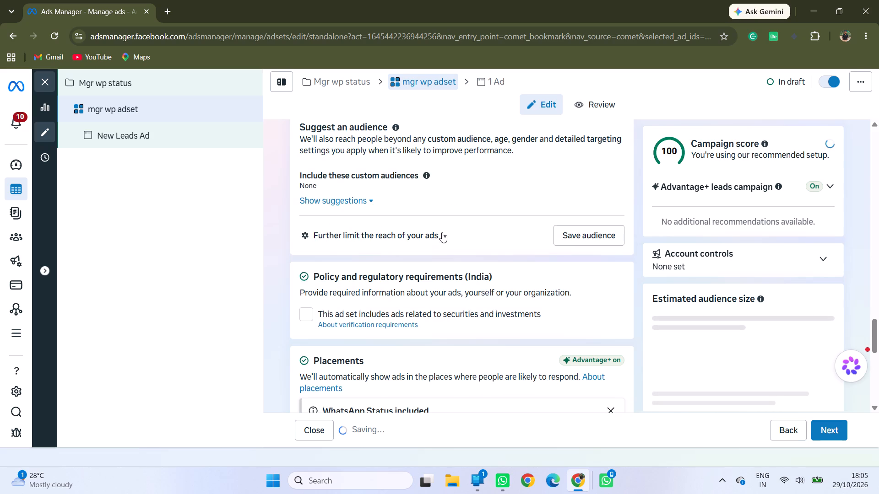
Examine the ad set's policy requirements, placements, placement value rules, account controls, and brand safety and suitability settings.
scroll(442, 232, down, 12)
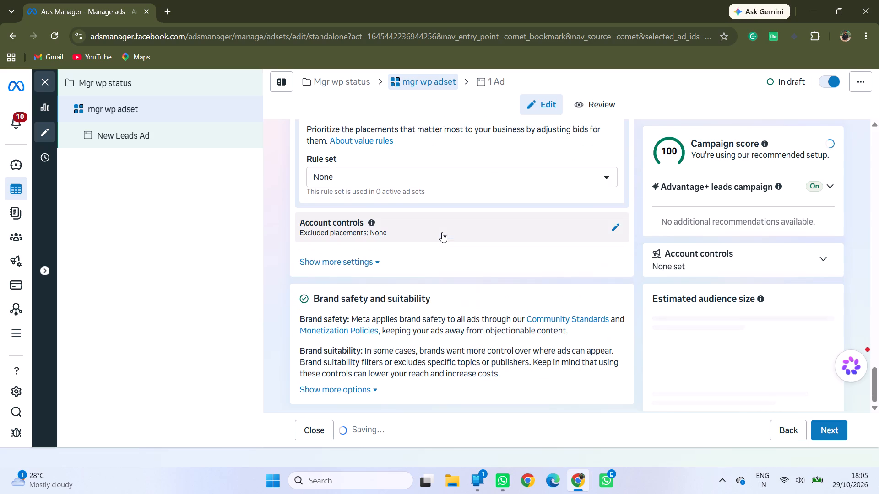
scroll(442, 232, down, 8)
scroll(442, 232, up, 3)
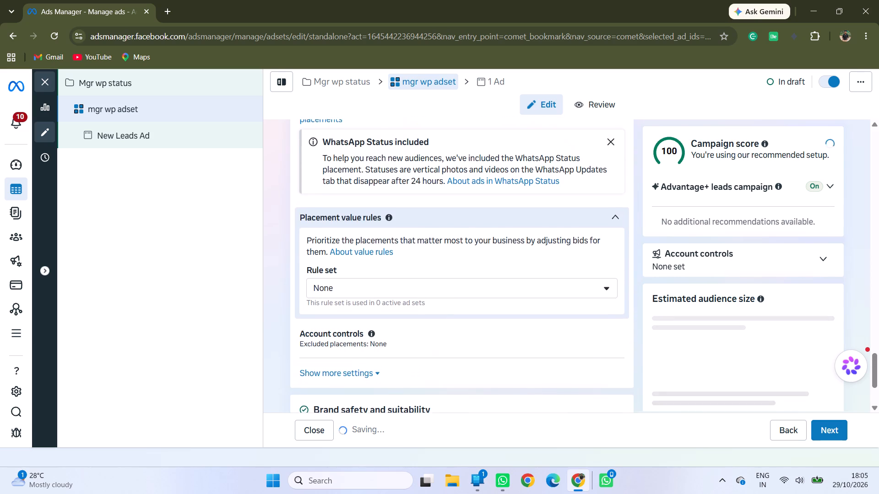
scroll(442, 232, up, 5)
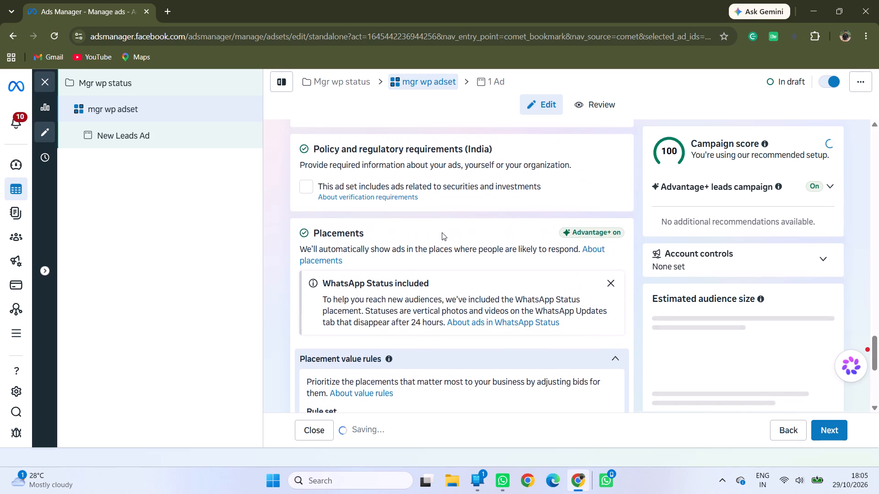
scroll(442, 232, up, 3)
scroll(442, 232, down, 2)
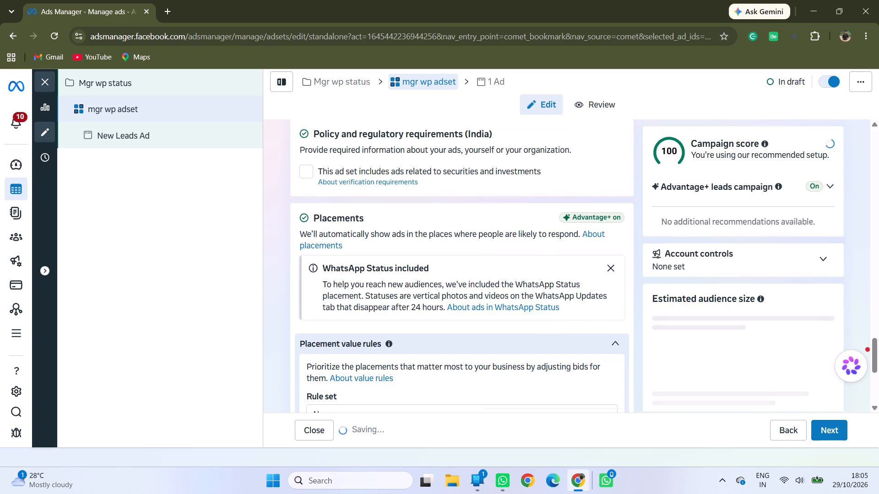
scroll(442, 232, down, 1)
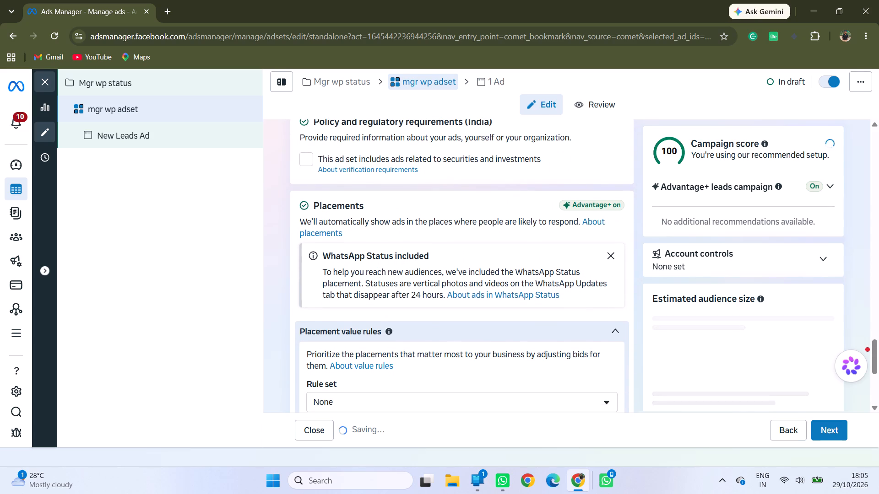
scroll(524, 262, down, 1)
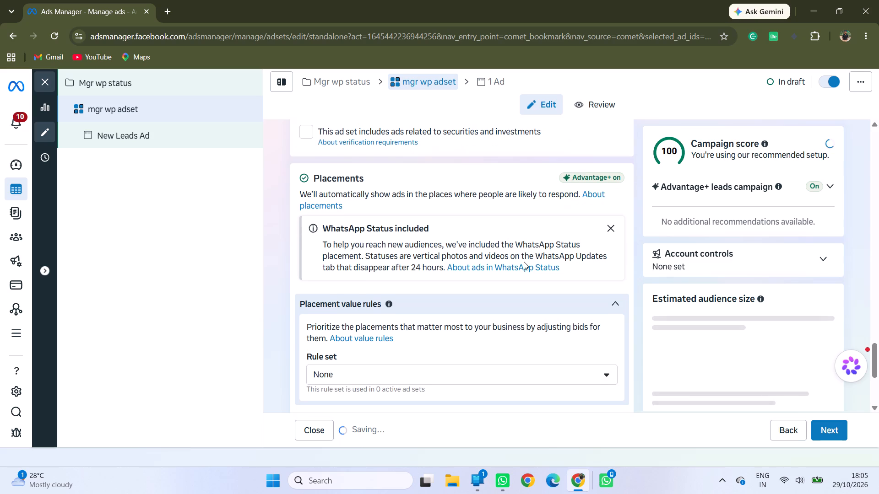
scroll(524, 262, down, 2)
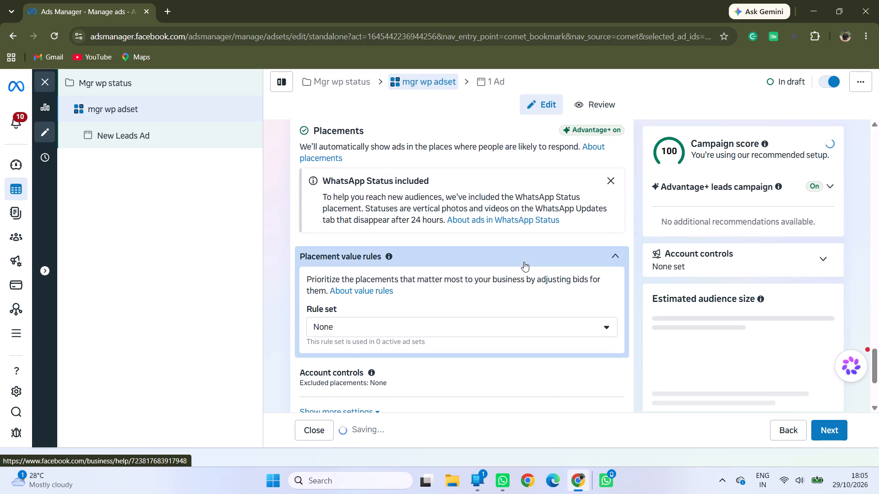
scroll(524, 262, down, 1)
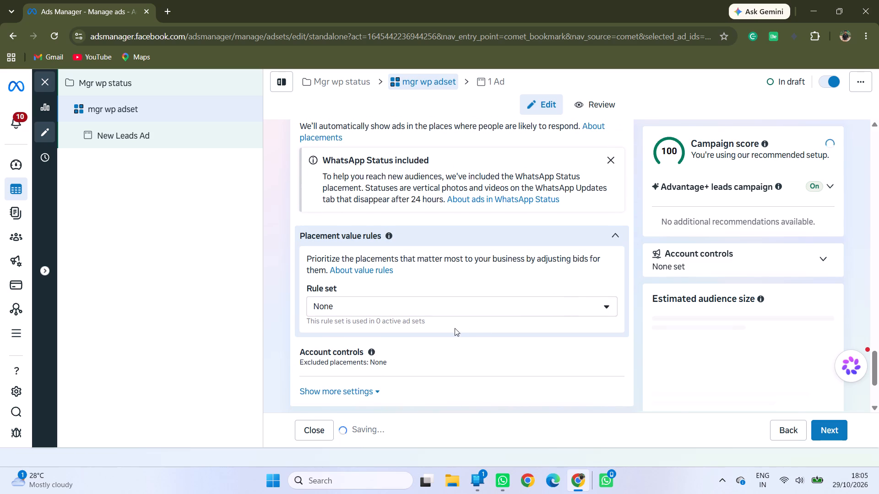
scroll(455, 332, down, 7)
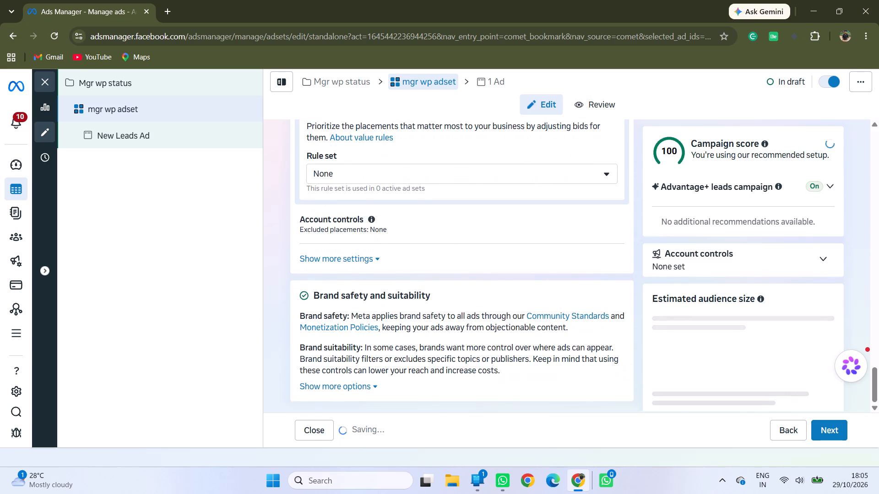
scroll(455, 332, down, 4)
Go back over the placements, the India policy requirements, and the audience section's suggestions and location controls.
scroll(455, 332, up, 6)
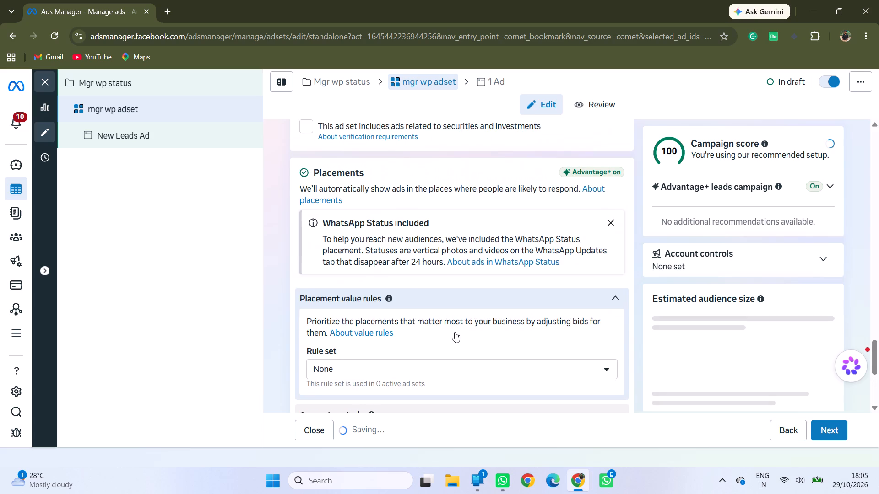
scroll(455, 332, up, 4)
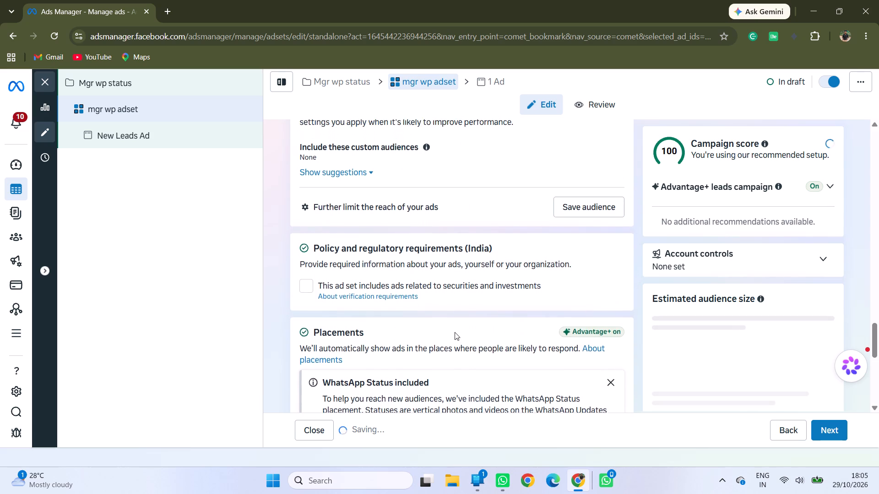
scroll(455, 332, up, 3)
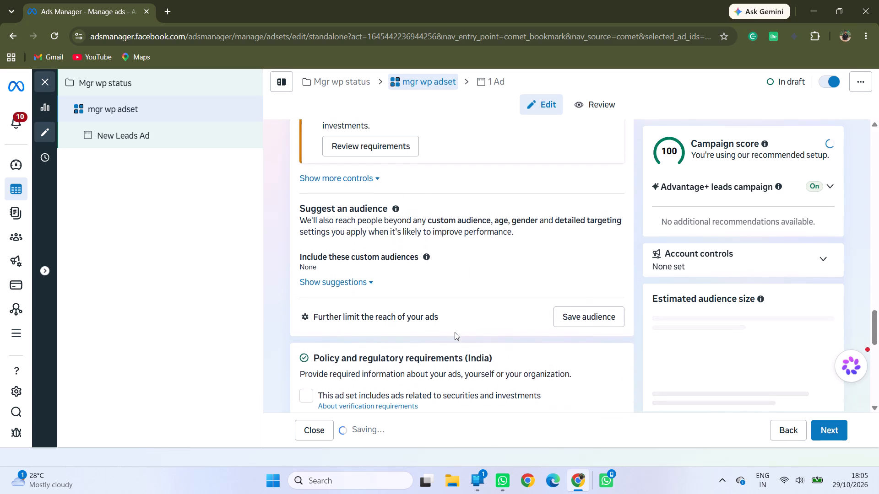
scroll(455, 332, up, 3)
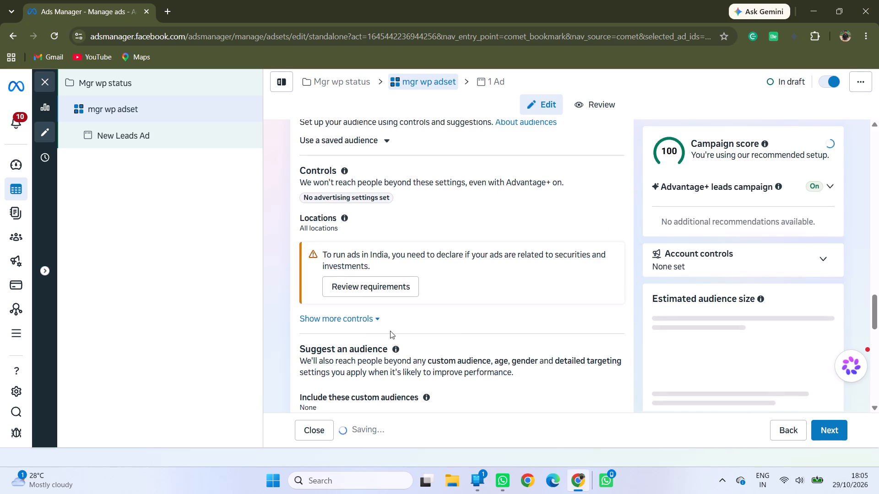
Review the ad set's further settings: audience controls, spending limits, schedule, value rules and the additional conversion options.
click(369, 316)
scroll(398, 259, up, 2)
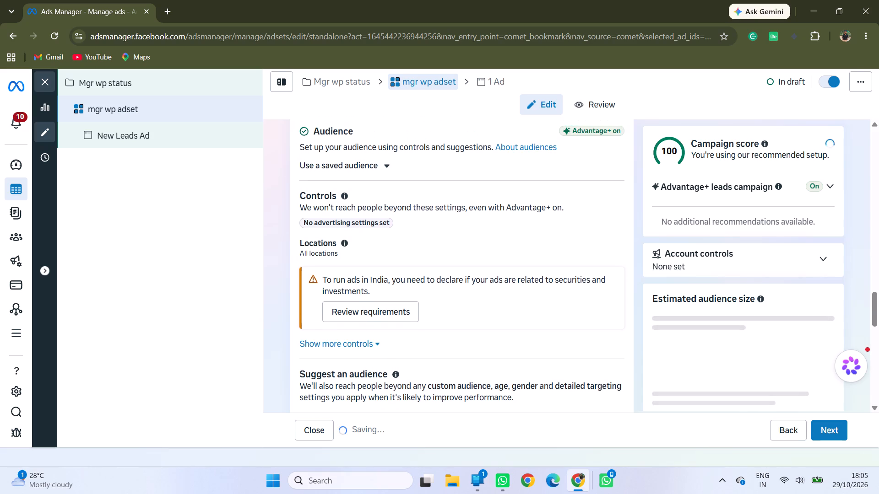
scroll(398, 259, up, 3)
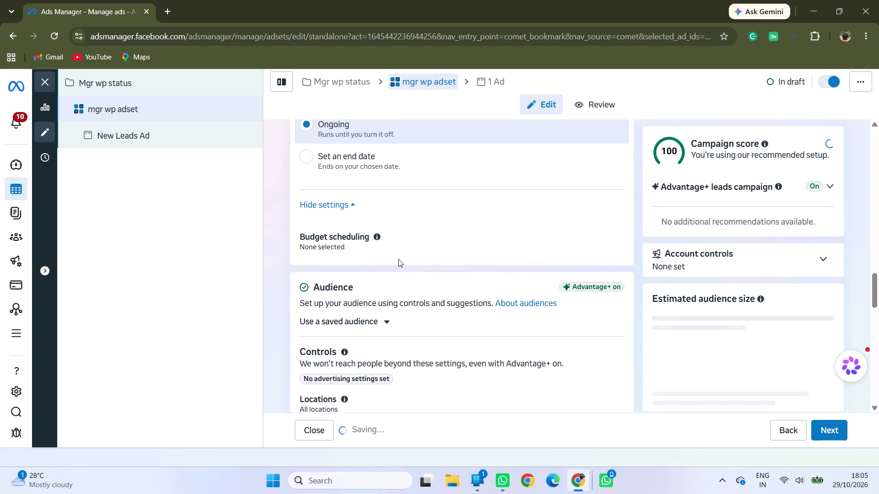
scroll(398, 259, up, 5)
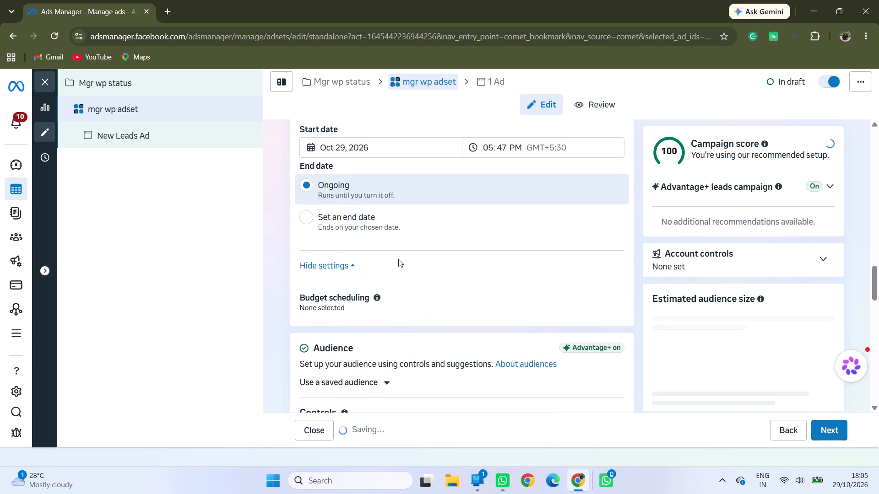
scroll(398, 259, up, 7)
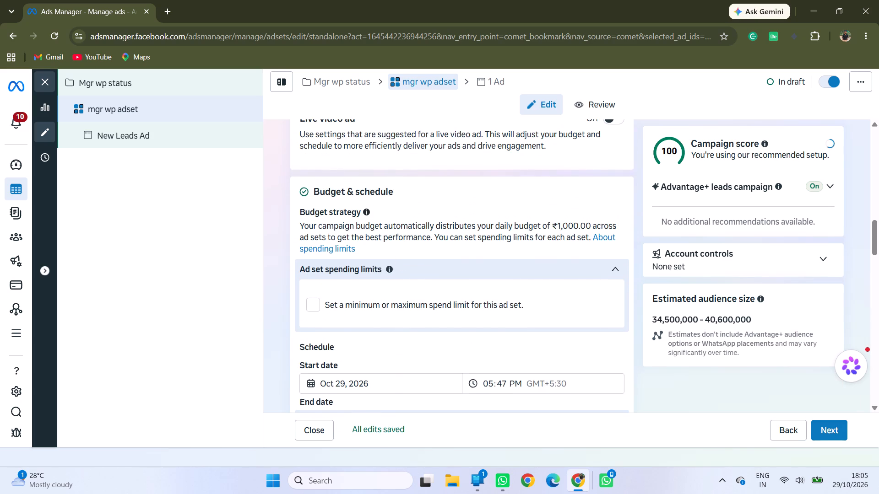
scroll(398, 259, up, 3)
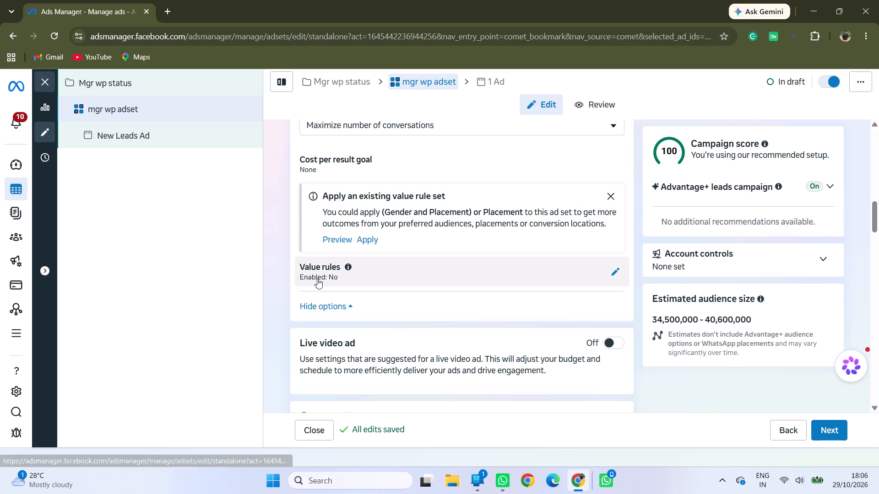
click(321, 306)
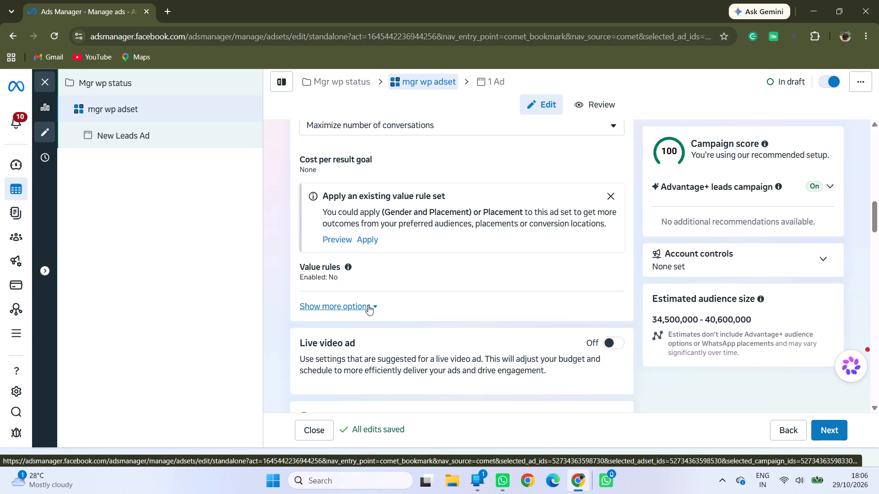
click(368, 305)
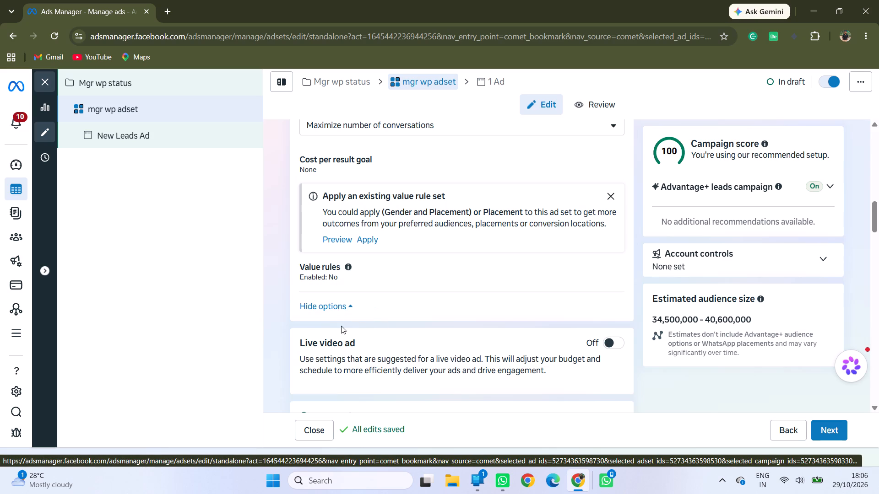
scroll(341, 326, down, 10)
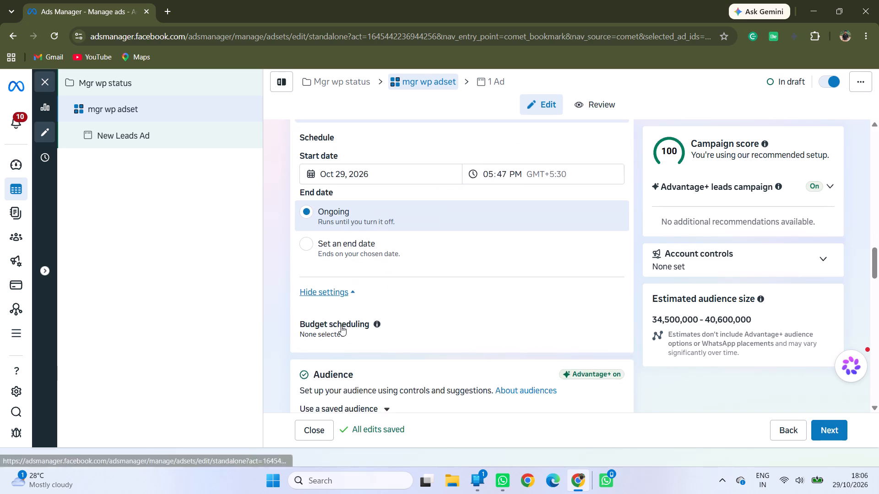
Dismiss the suggestion to apply an existing value rule set in the ad set's conversion settings.
scroll(341, 326, down, 4)
scroll(341, 326, up, 16)
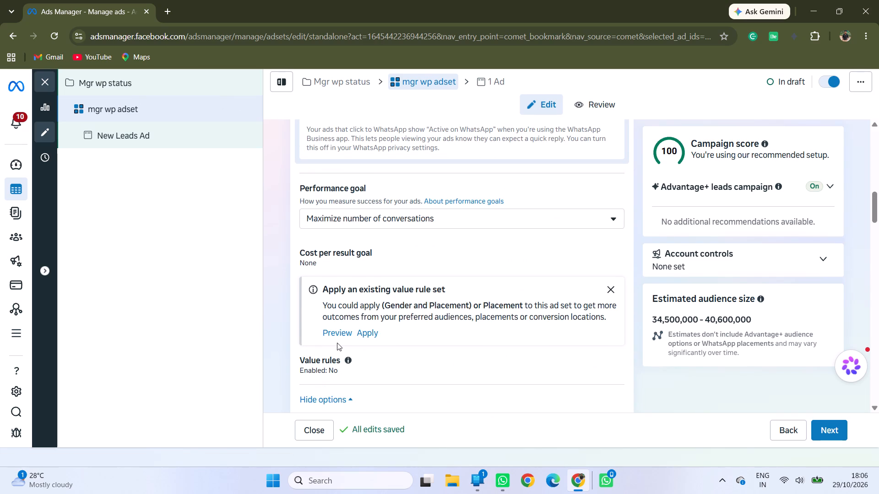
scroll(414, 351, down, 3)
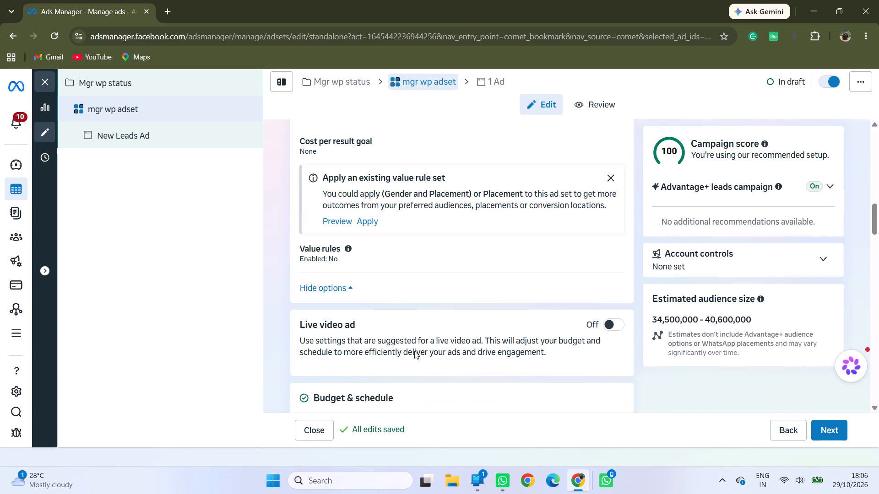
scroll(414, 351, up, 2)
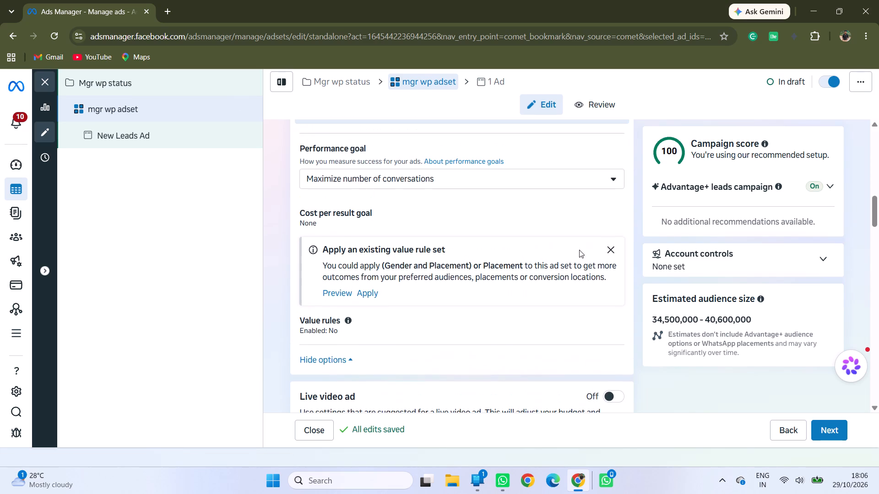
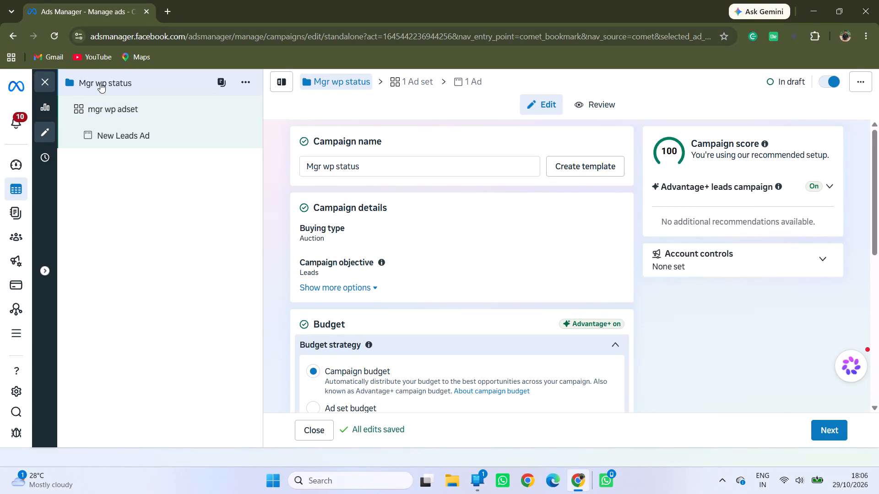
Switch through the ad set and the "New Leads Ad" levels, and return to the "mgr wp adset" settings.
click(113, 115)
click(120, 138)
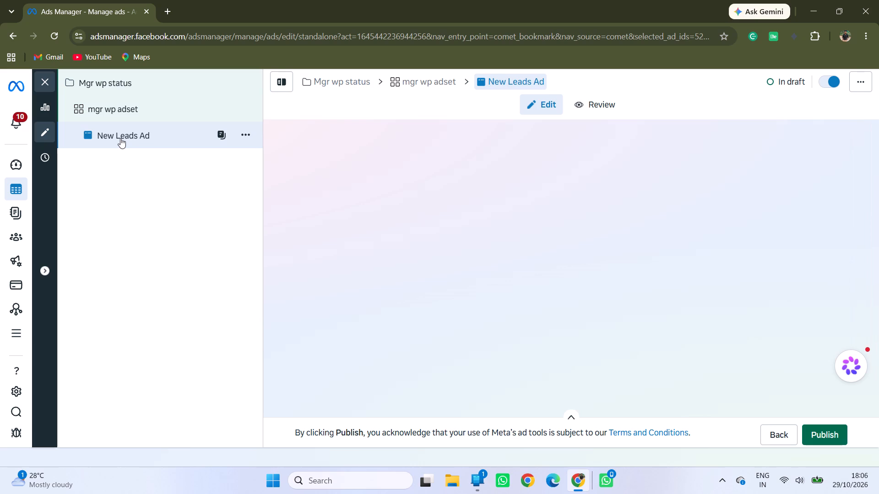
click(129, 108)
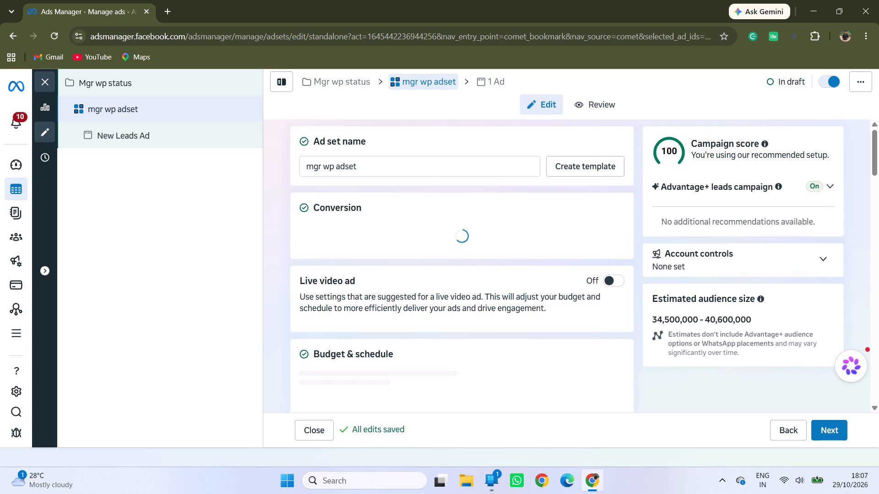
Close the included custom audiences setting under the suggested audience without choosing an audience.
scroll(427, 346, down, 4)
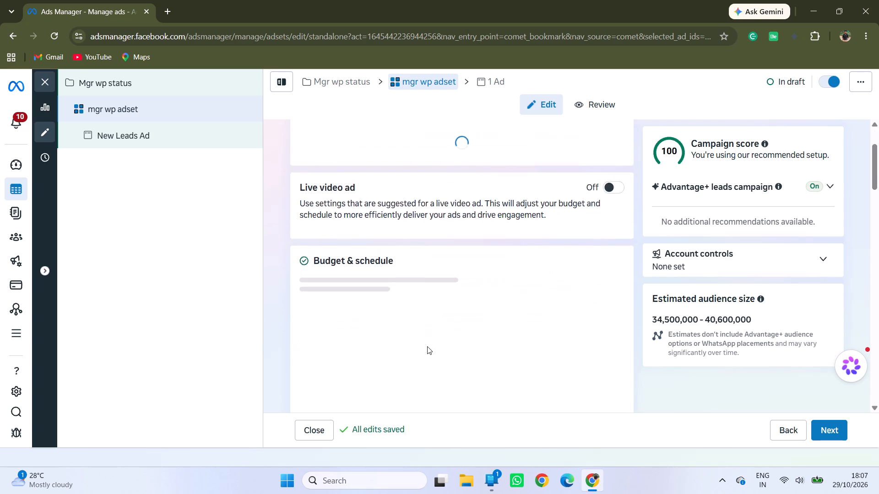
scroll(427, 346, down, 15)
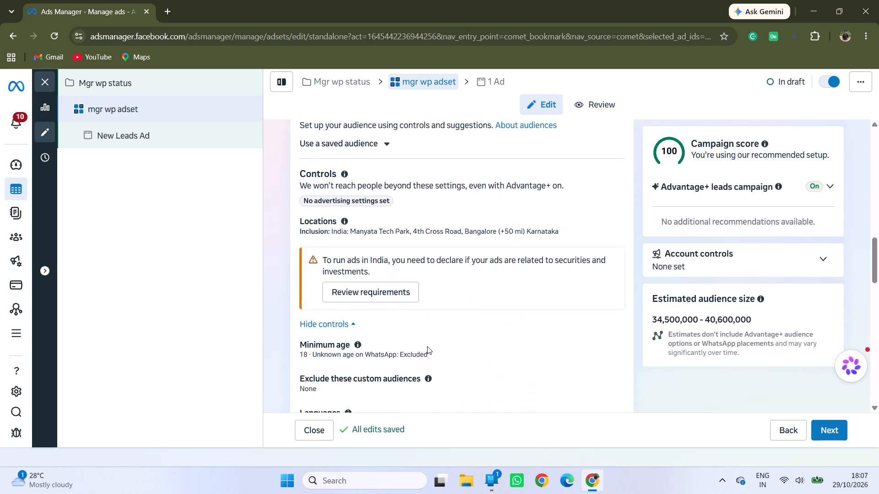
scroll(427, 346, down, 5)
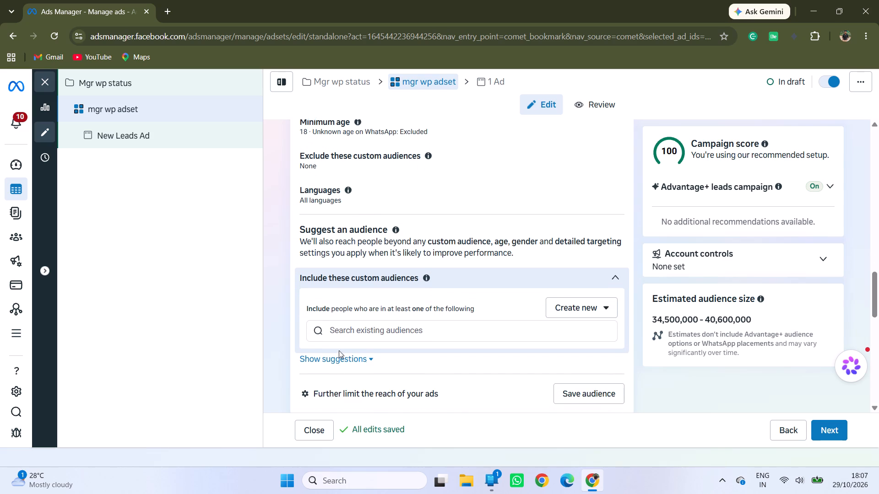
click(614, 276)
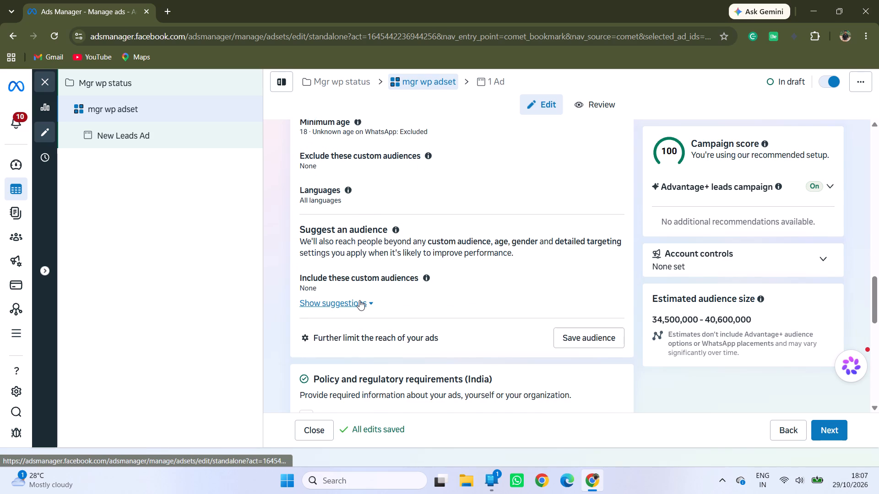
Show the further suggestions of the suggested audience and open its age range for editing.
click(359, 300)
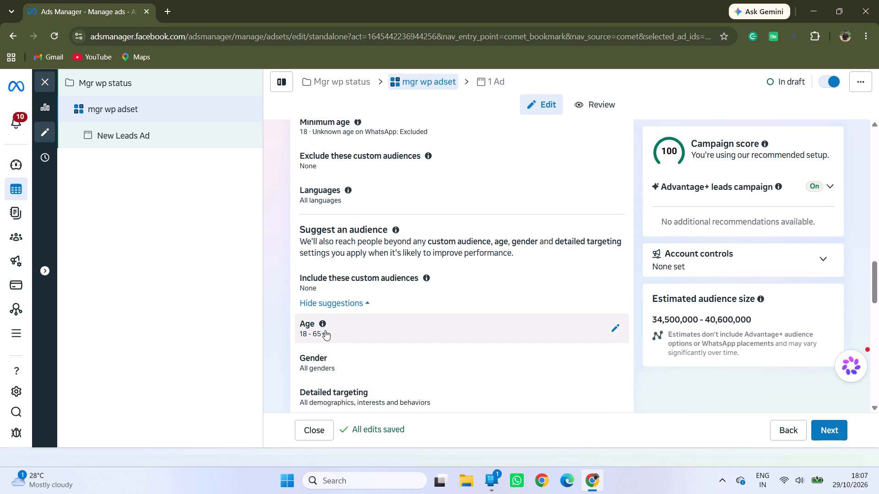
scroll(325, 330, down, 2)
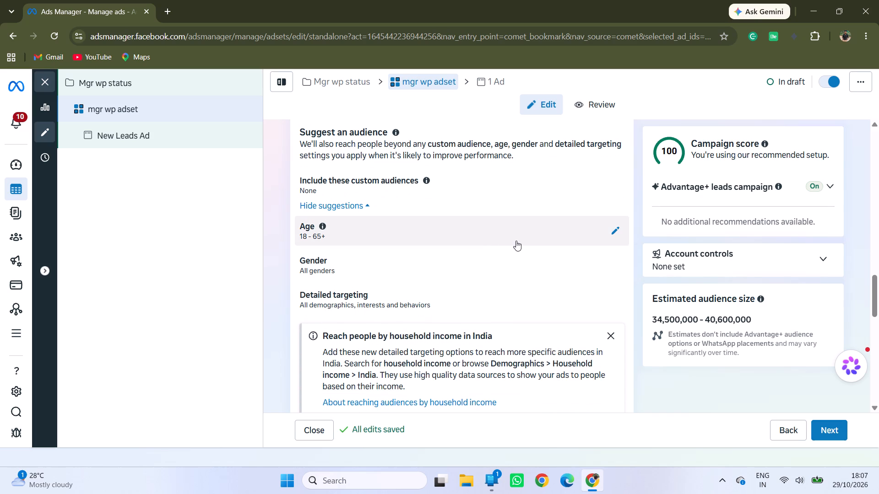
click(616, 235)
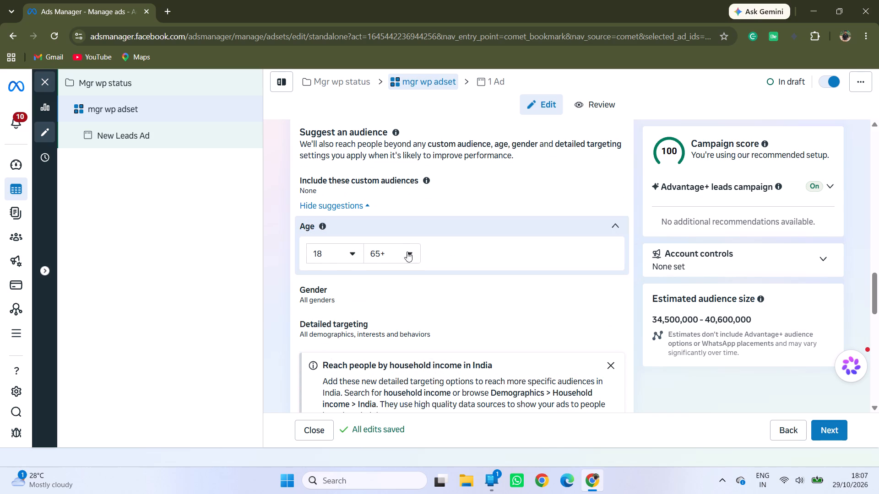
Set the suggested audience's minimum age to 21.
click(346, 254)
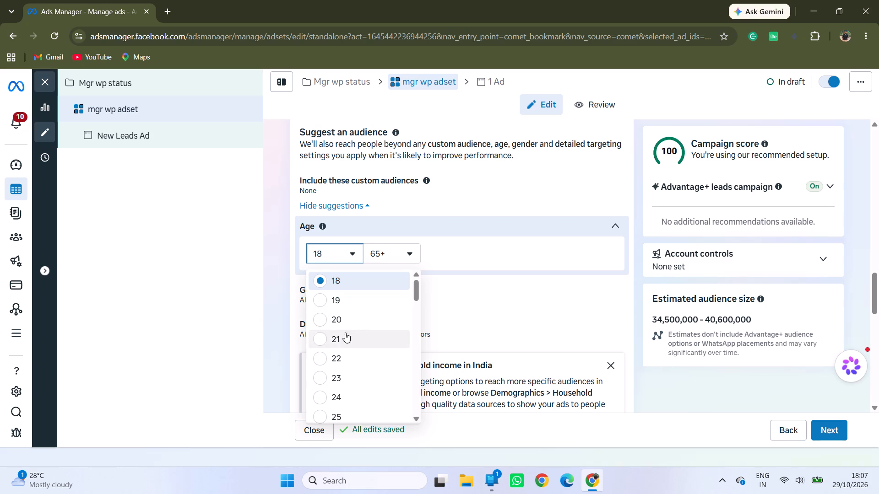
click(347, 335)
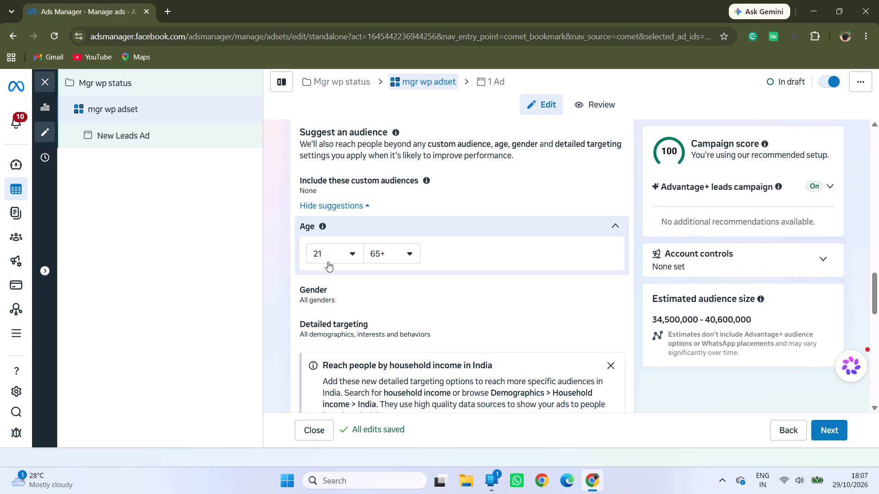
Dismiss the notice about reaching people by household income in India under detailed targeting.
scroll(422, 291, down, 1)
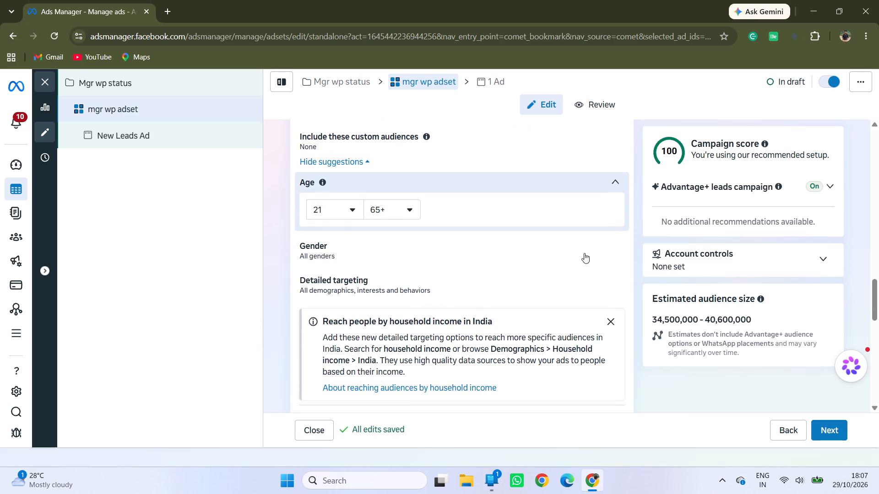
click(608, 322)
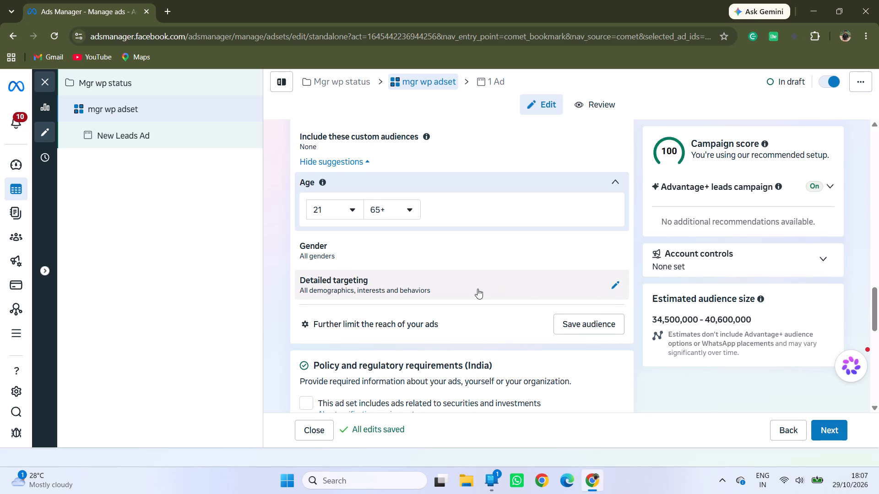
Review the ad set's remaining sections: policy and regulatory requirements, placements, placement value rules, and brand safety and suitability.
scroll(477, 289, down, 3)
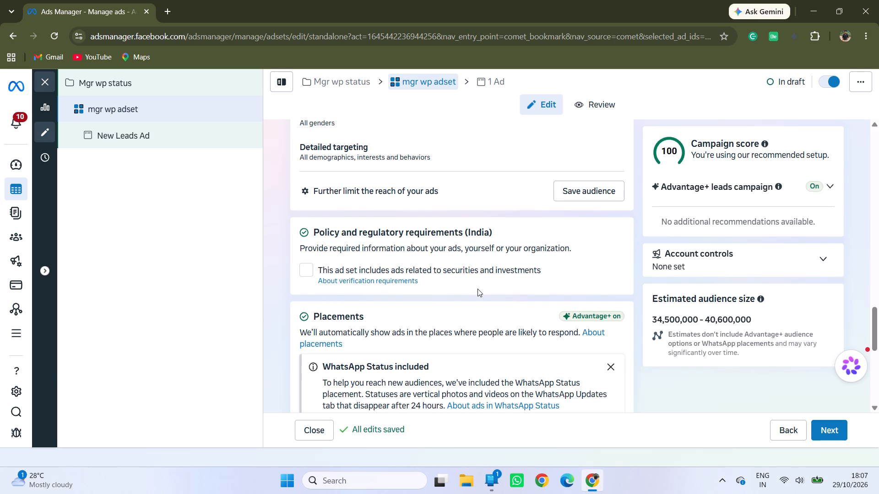
scroll(477, 289, down, 5)
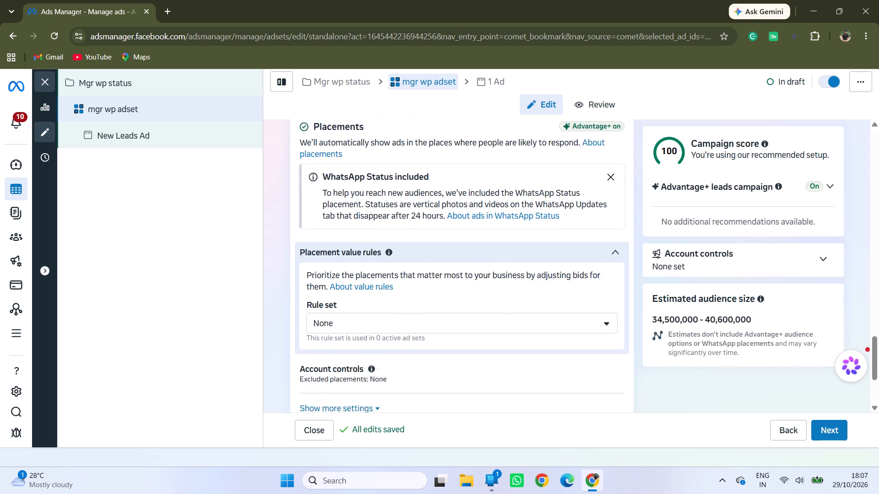
scroll(477, 289, down, 2)
scroll(477, 289, up, 3)
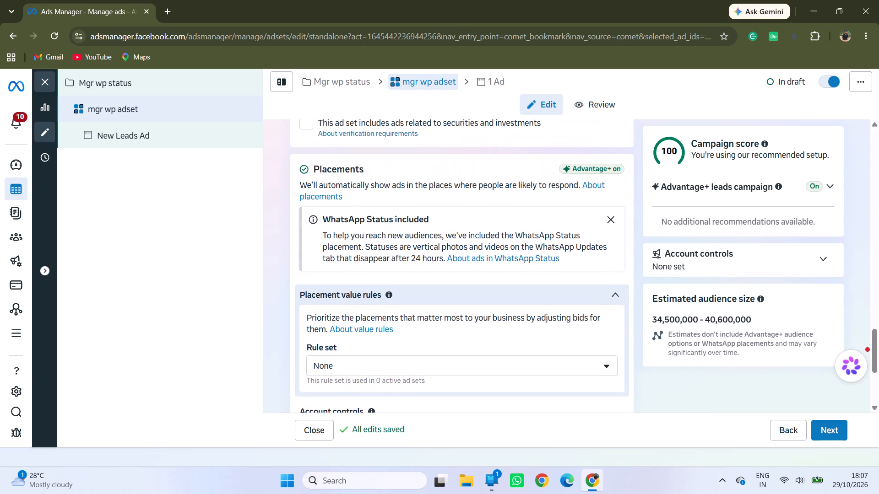
scroll(477, 289, down, 6)
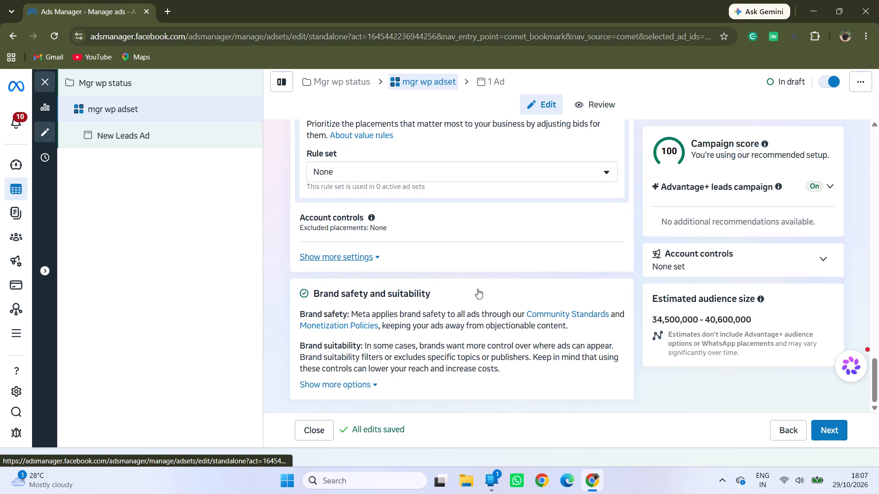
scroll(477, 289, down, 2)
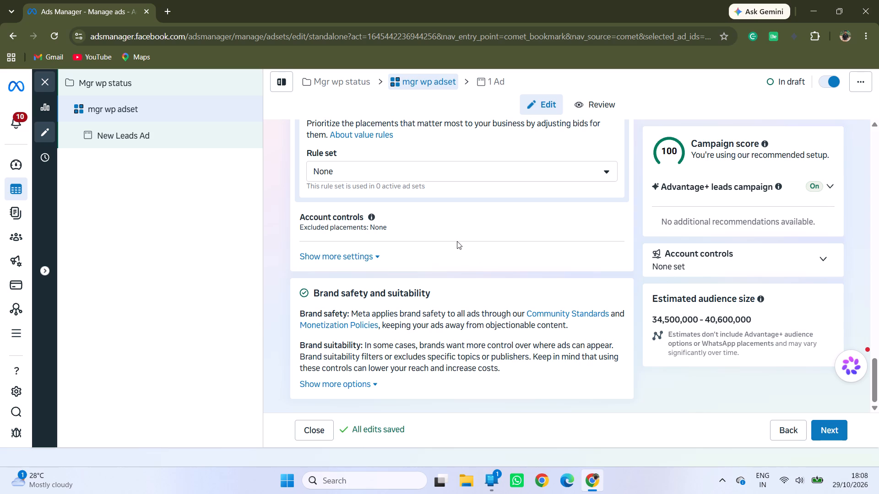
Return to the suggested audience's age range and open its maximum age choices, going towards the lower ages.
scroll(457, 241, up, 7)
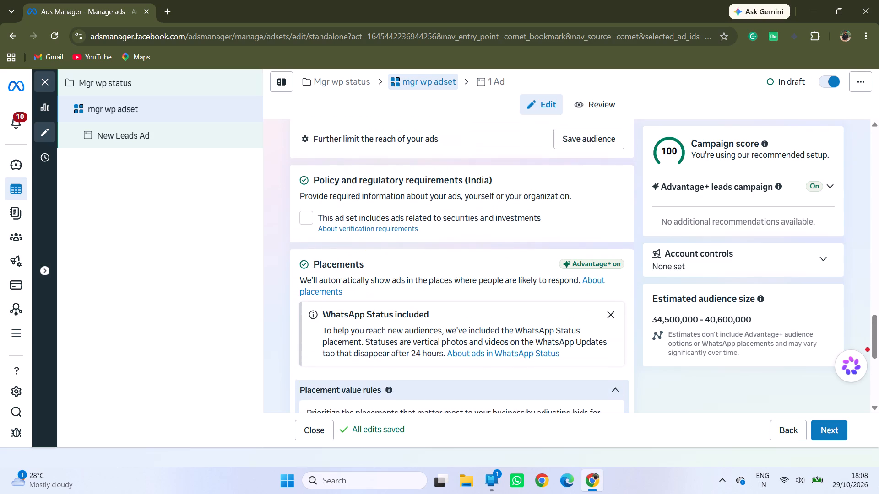
scroll(457, 241, up, 7)
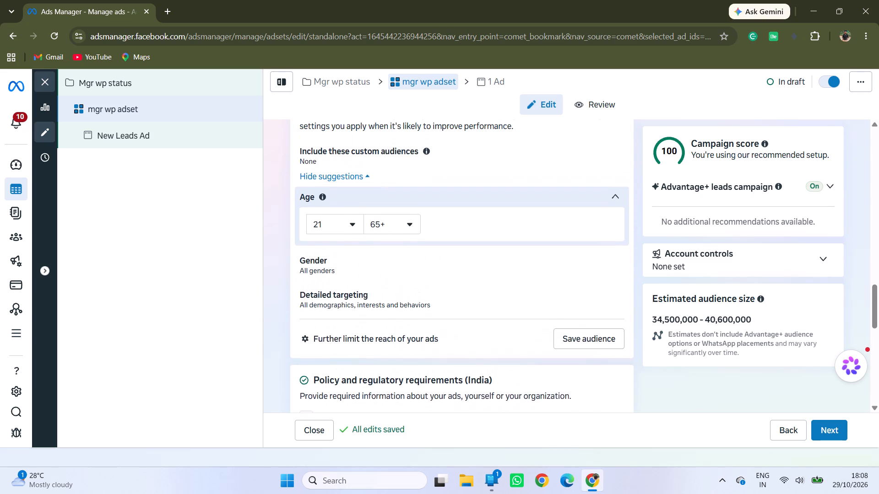
click(407, 243)
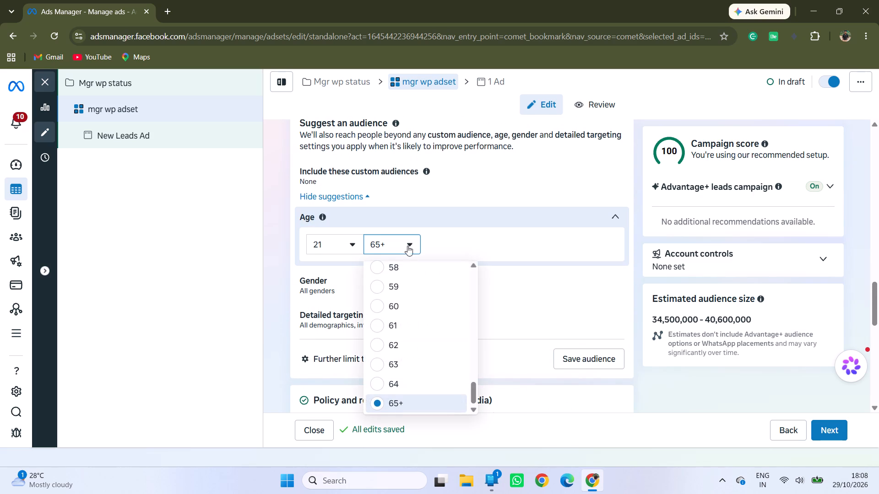
scroll(411, 306, up, 3)
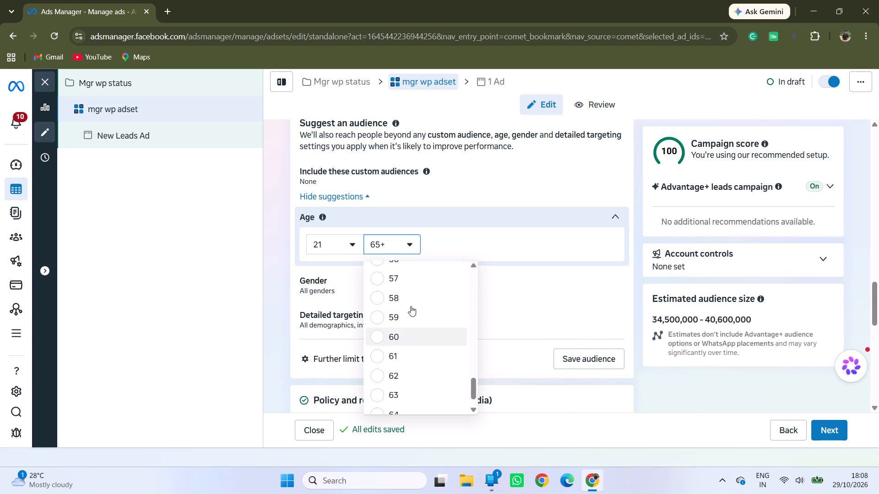
scroll(411, 306, up, 3)
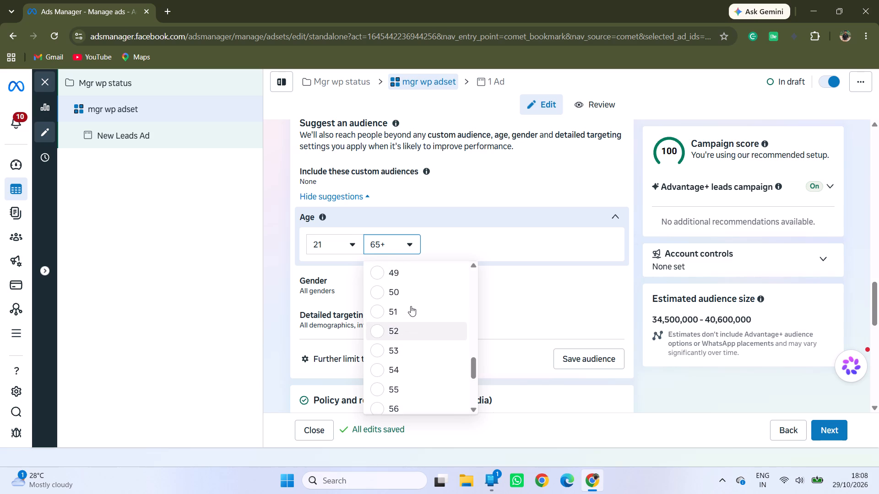
Set the suggested audience's maximum age to 50.
click(392, 297)
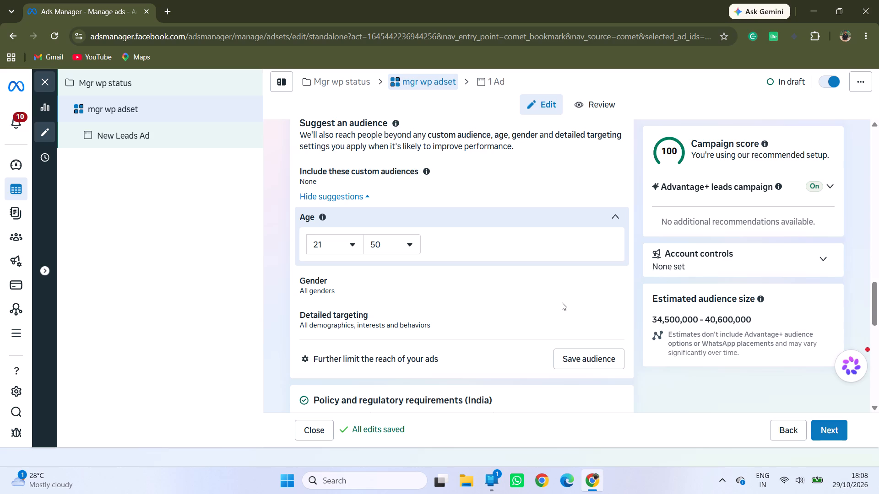
Show the further placement settings and deselect Facebook, Instagram and Audience Network from the ad set's platforms.
scroll(562, 302, down, 3)
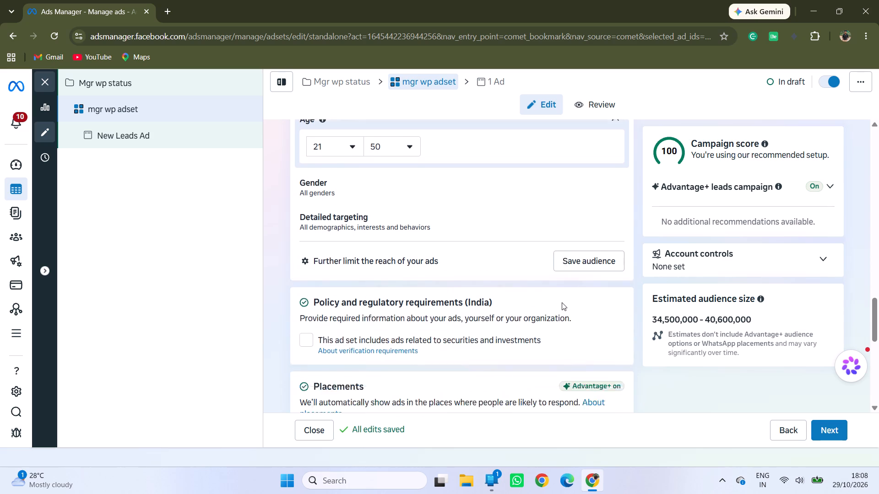
scroll(562, 302, down, 7)
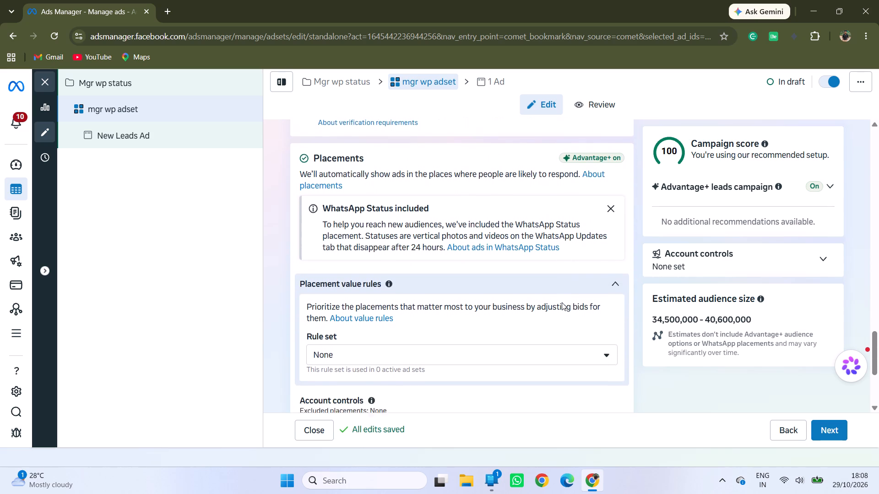
scroll(562, 302, down, 1)
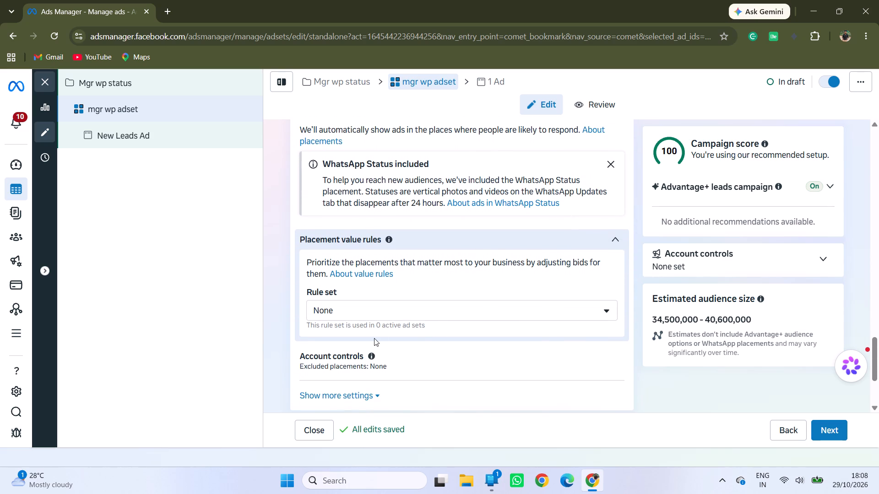
scroll(373, 338, down, 2)
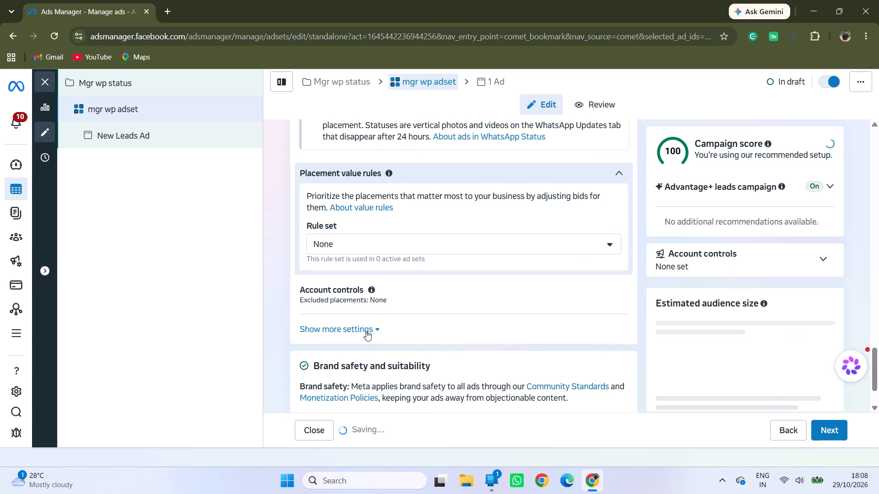
click(367, 331)
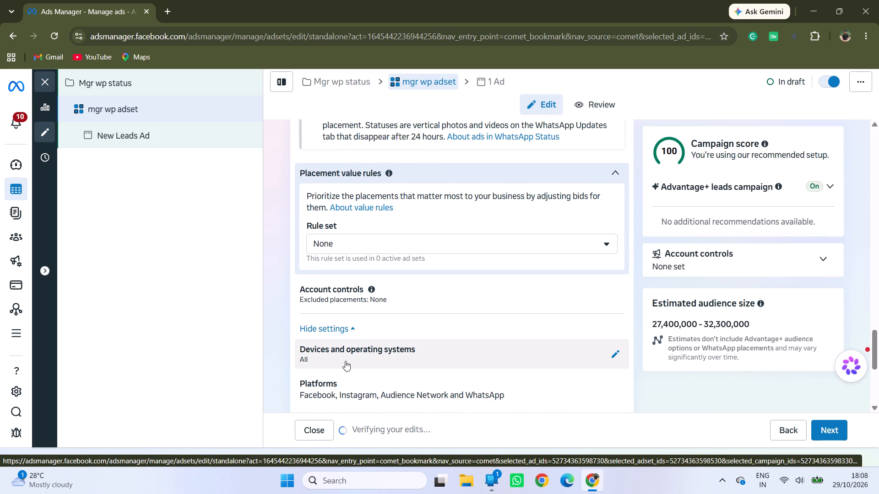
scroll(369, 365, down, 3)
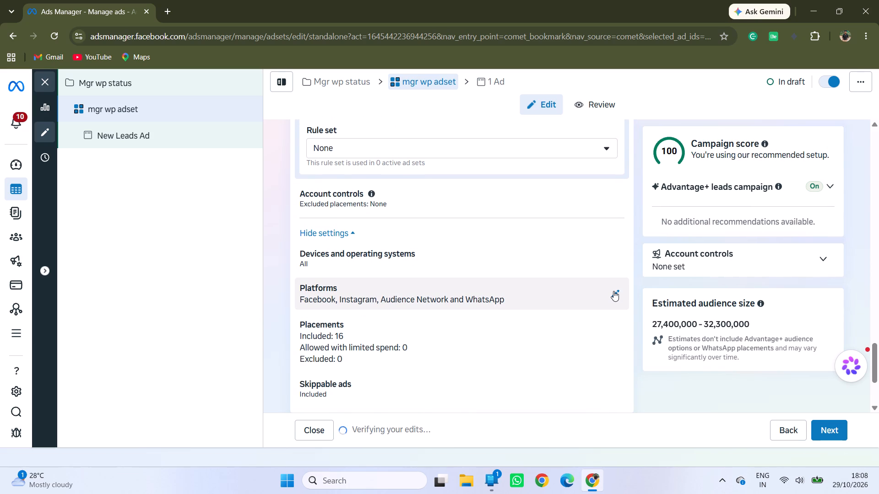
click(613, 291)
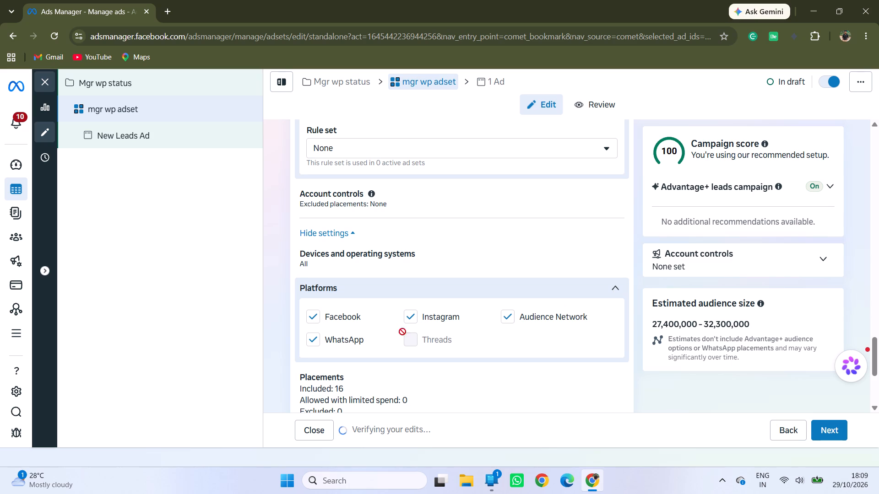
click(311, 312)
click(412, 318)
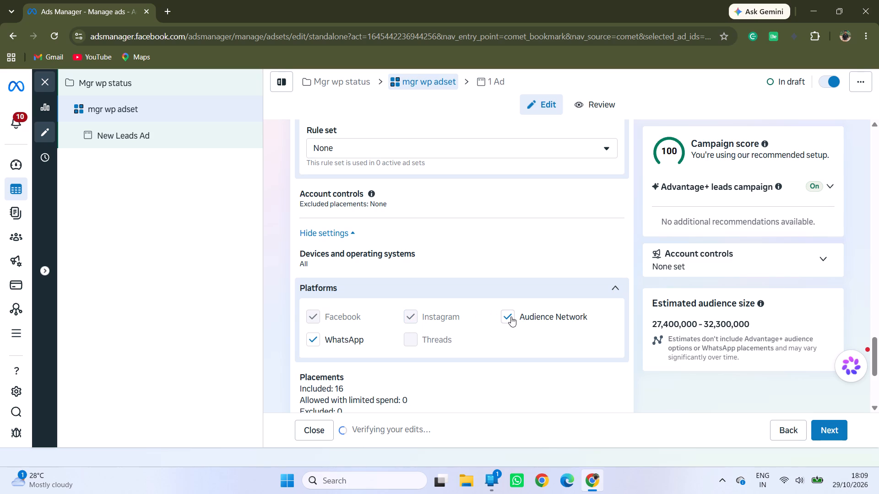
click(511, 317)
Select WhatsApp again among the ad set's platforms.
scroll(626, 343, down, 1)
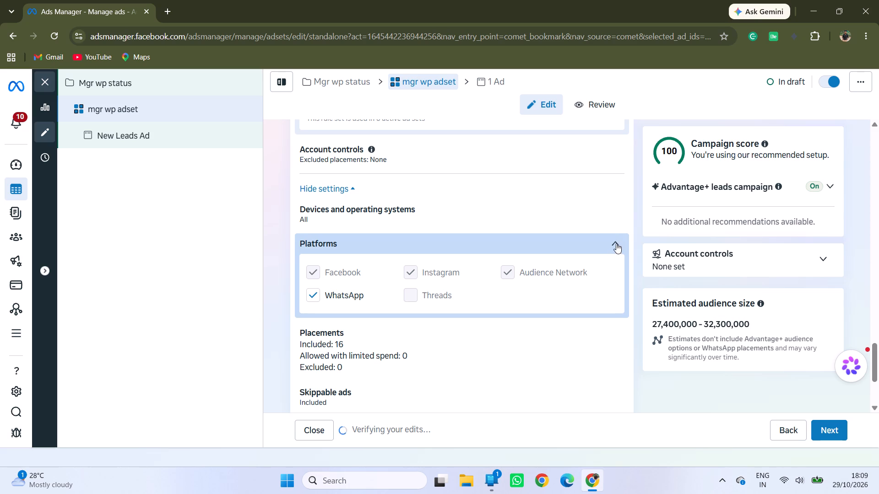
scroll(468, 309, down, 8)
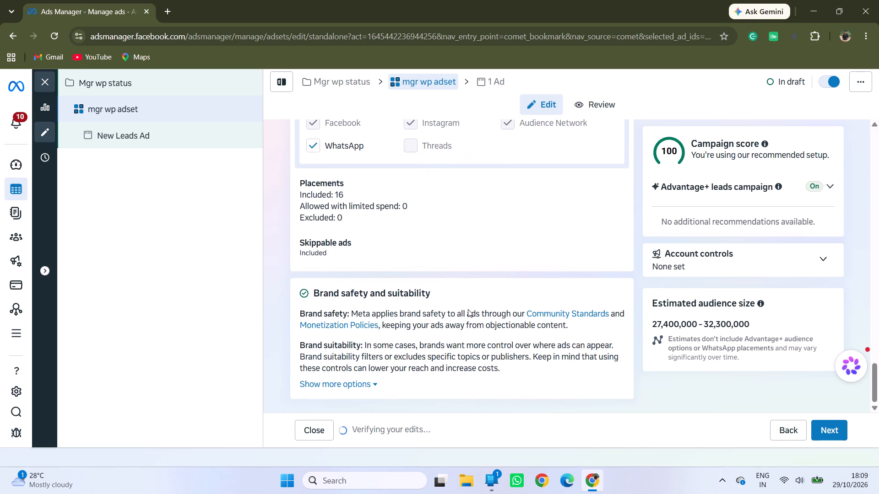
scroll(468, 309, down, 3)
scroll(468, 309, up, 7)
scroll(468, 309, down, 4)
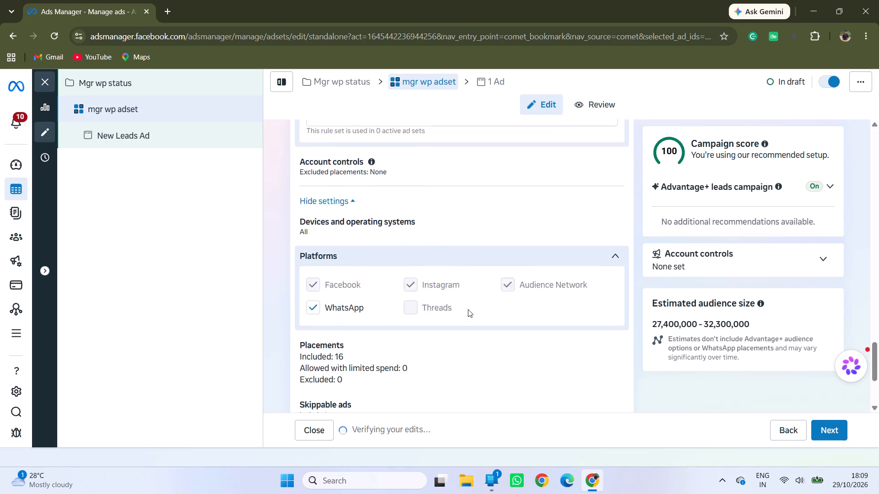
scroll(468, 309, down, 2)
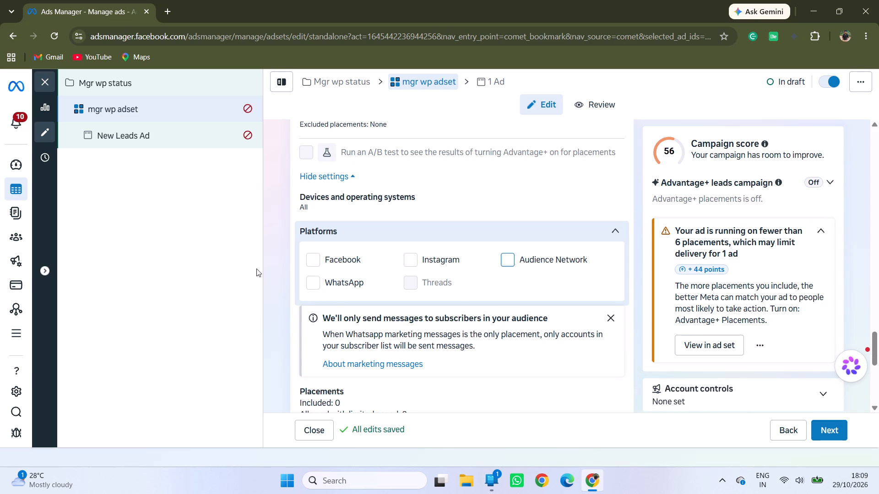
click(314, 285)
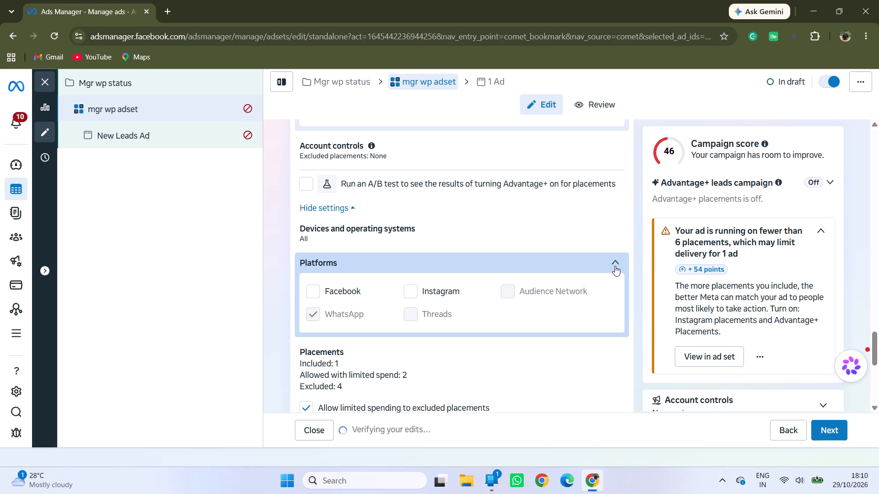
Read the verification issue for the ad set and add Instagram to the platforms alongside WhatsApp.
scroll(689, 316, down, 6)
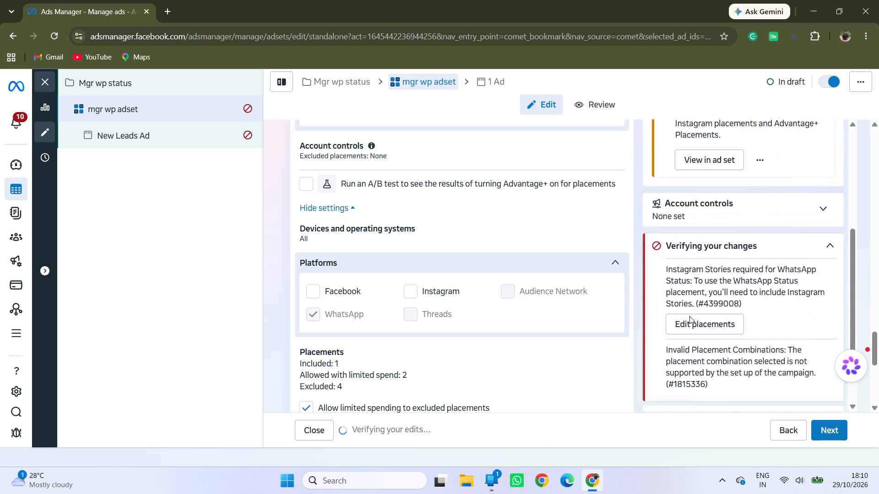
scroll(689, 316, down, 2)
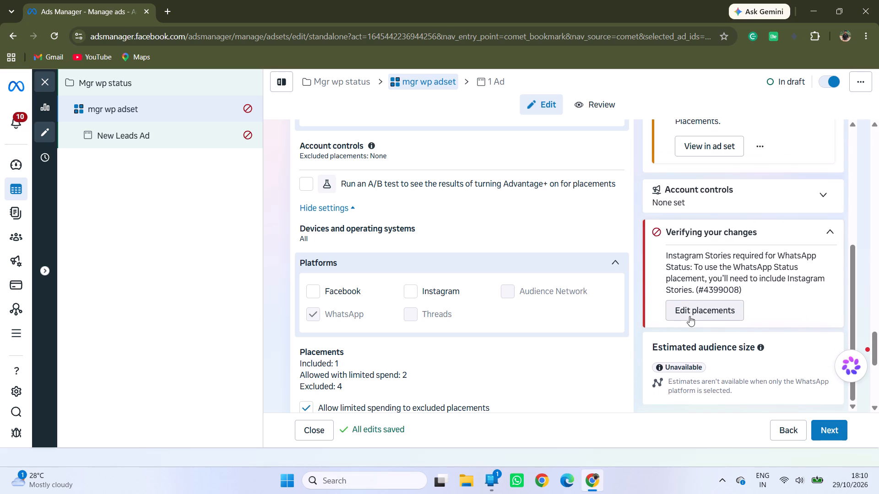
scroll(689, 316, down, 1)
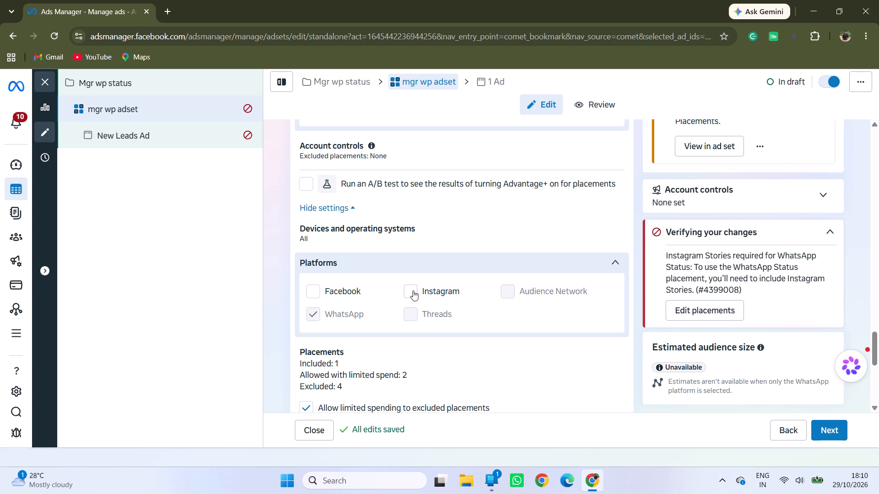
click(413, 290)
click(615, 265)
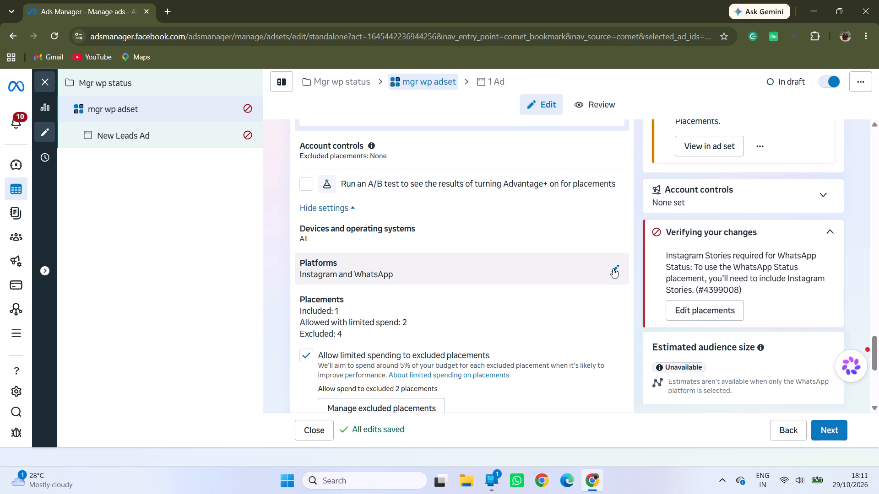
click(613, 268)
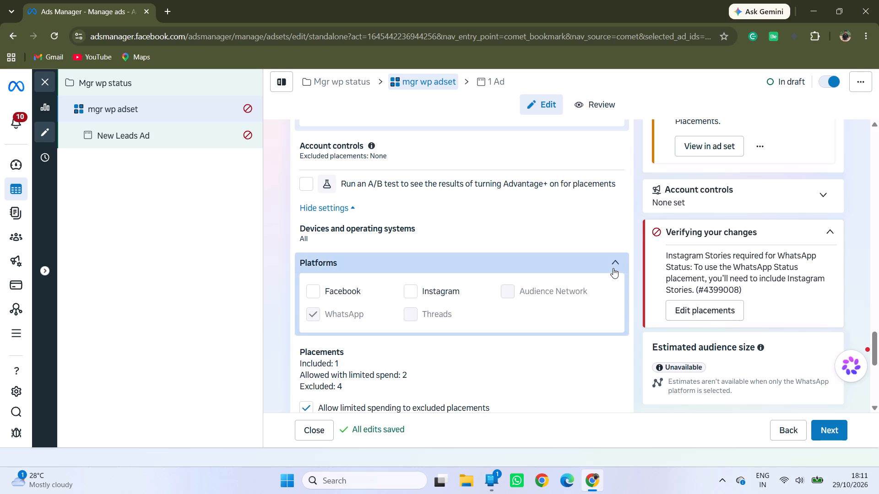
click(412, 293)
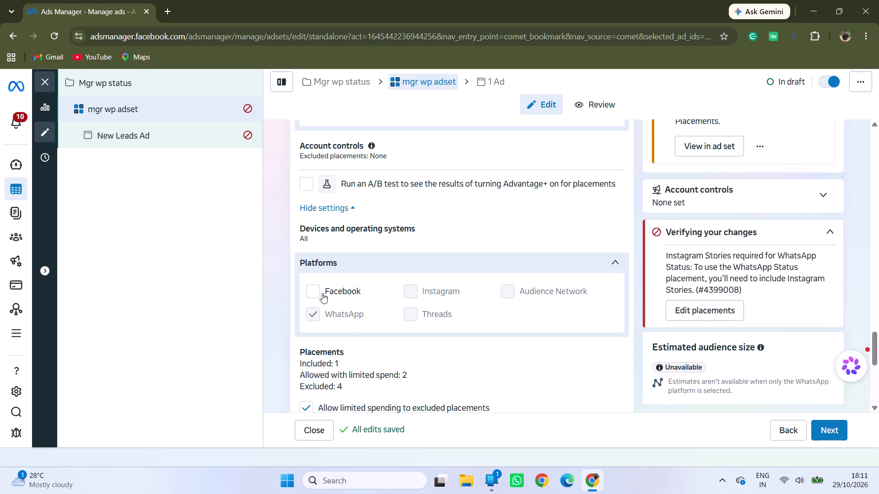
click(619, 260)
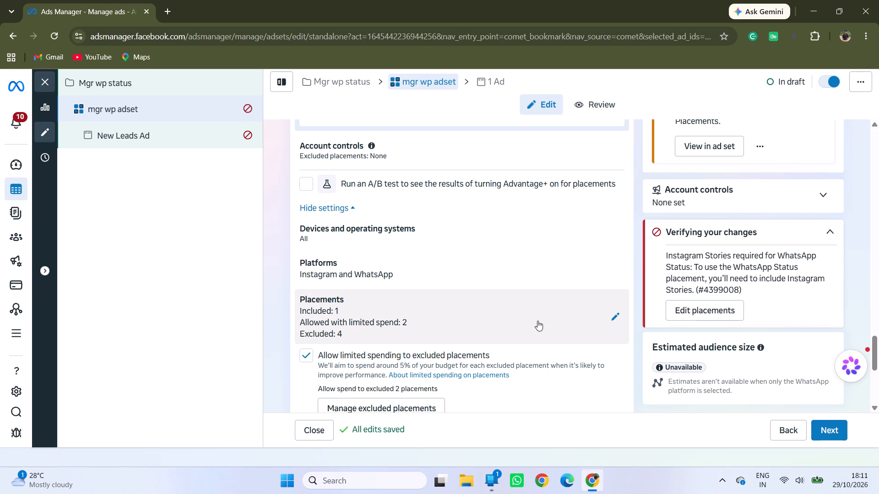
Go to the placements from the verification issue and view the available placement value rule sets without choosing one.
click(700, 307)
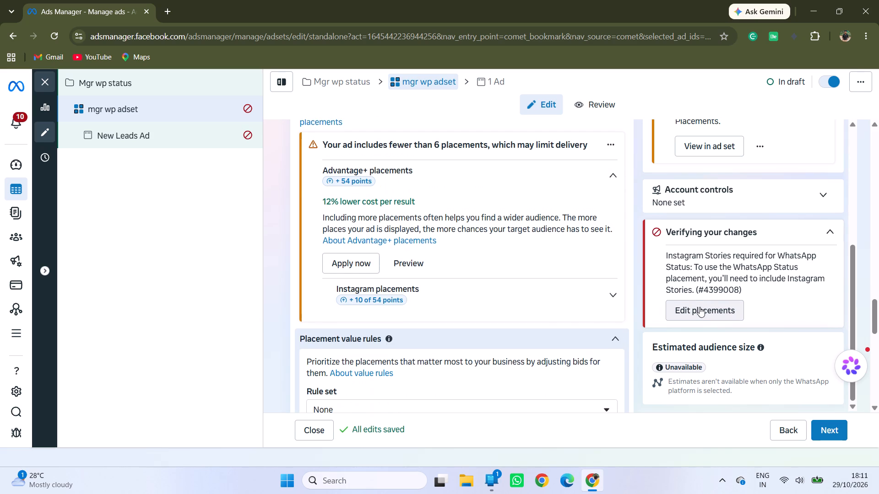
scroll(412, 363, down, 2)
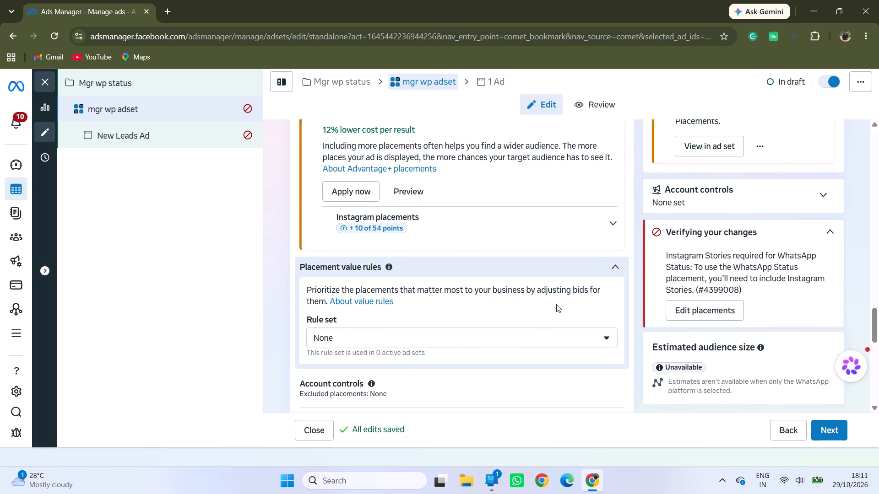
click(607, 342)
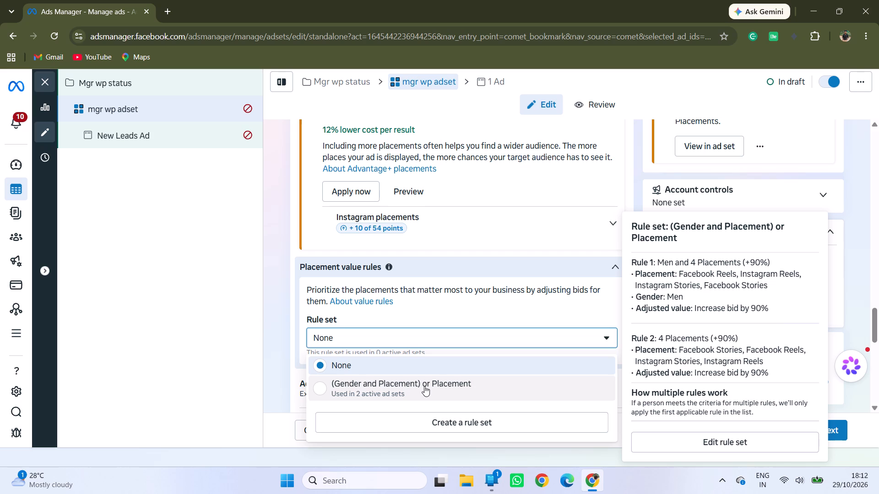
click(608, 338)
Return to the platforms setting and check which platforms are selected, leaving the selection as it is.
scroll(510, 359, down, 1)
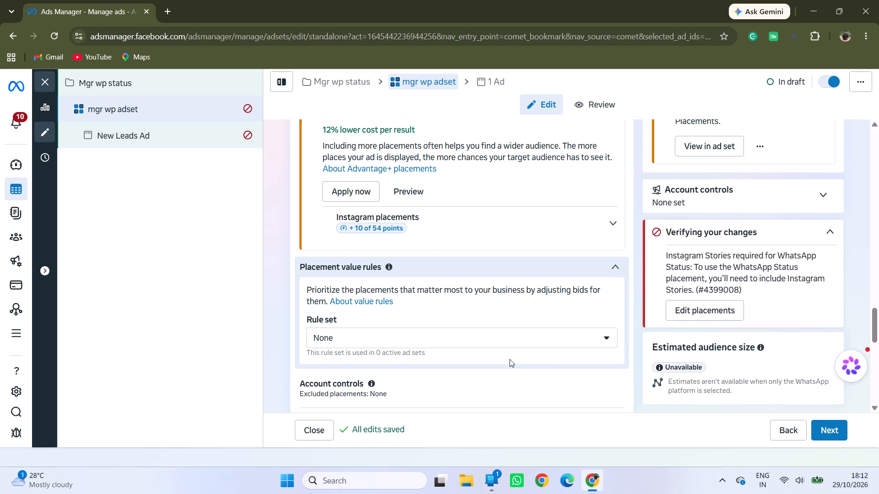
scroll(510, 359, down, 4)
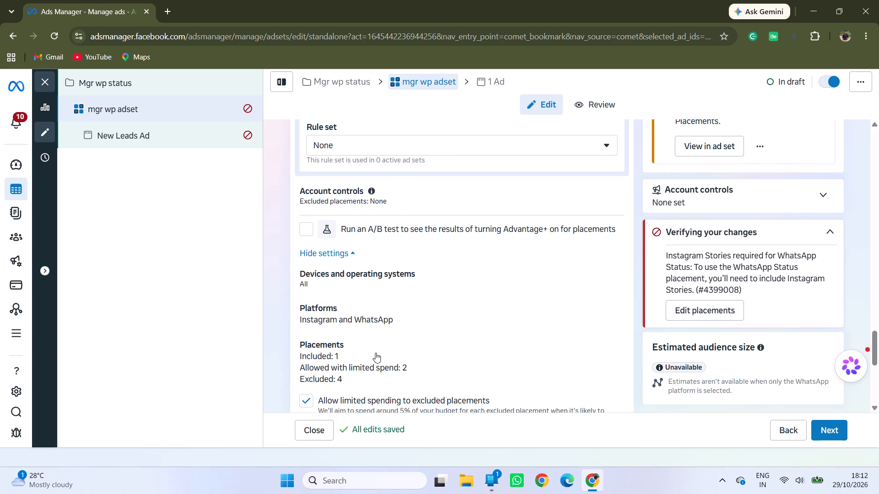
scroll(367, 352, down, 2)
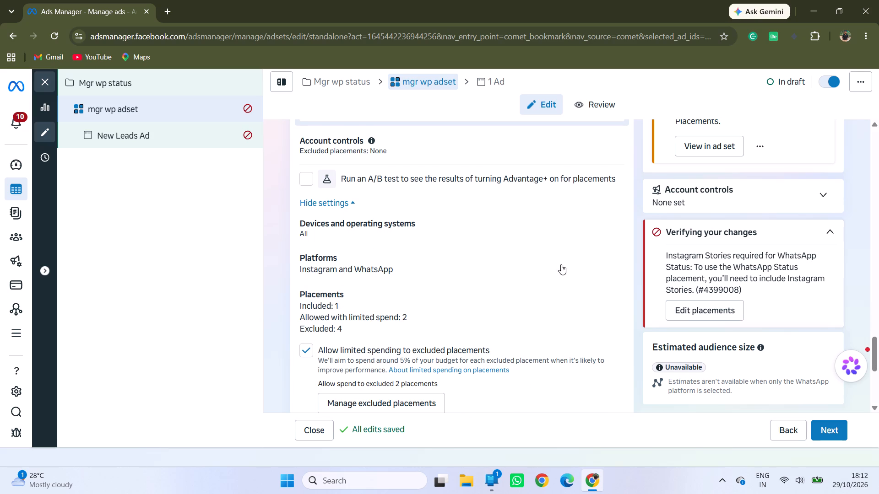
click(615, 266)
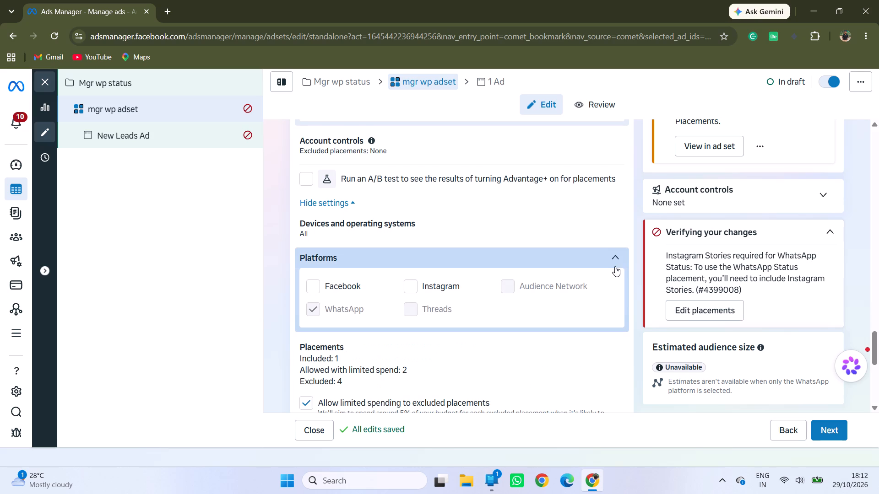
click(615, 266)
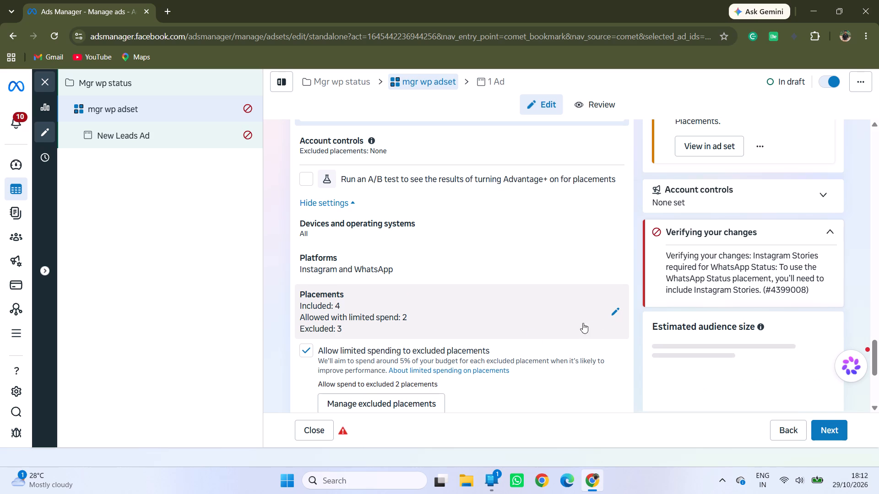
Open the ad set's individual placements and examine which Feeds placements are selected, leaving the selection as it is.
click(609, 312)
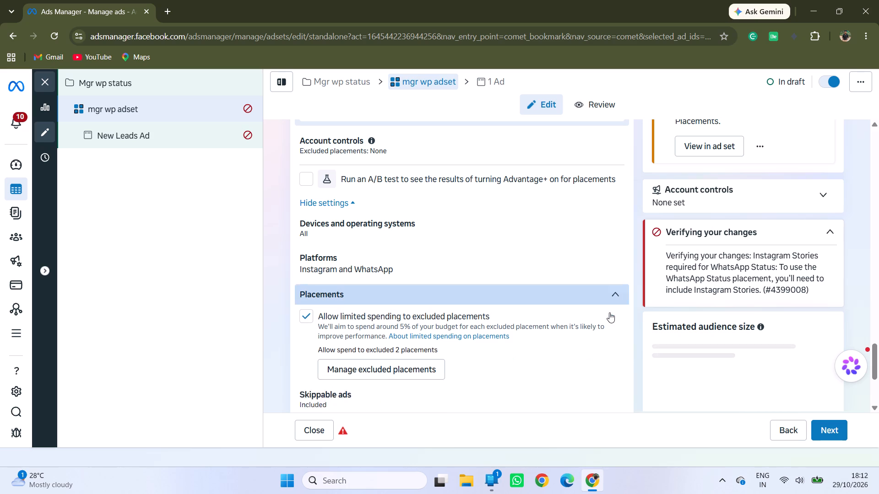
scroll(497, 330, down, 2)
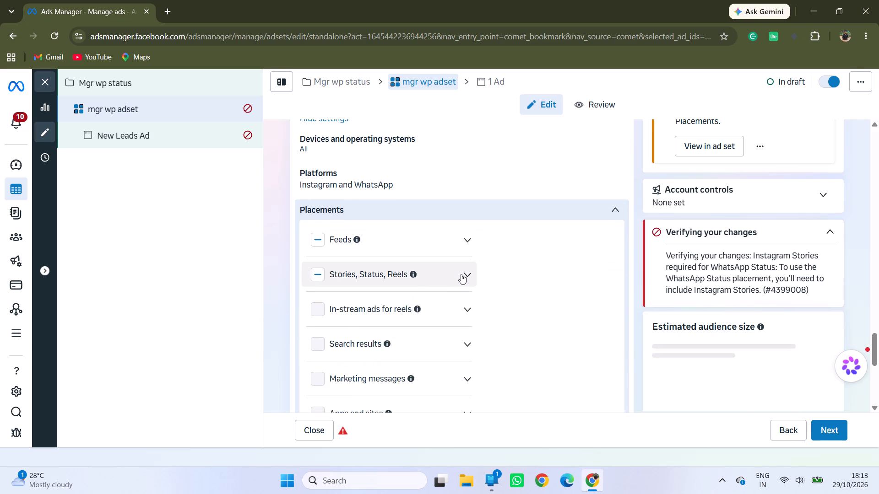
click(461, 245)
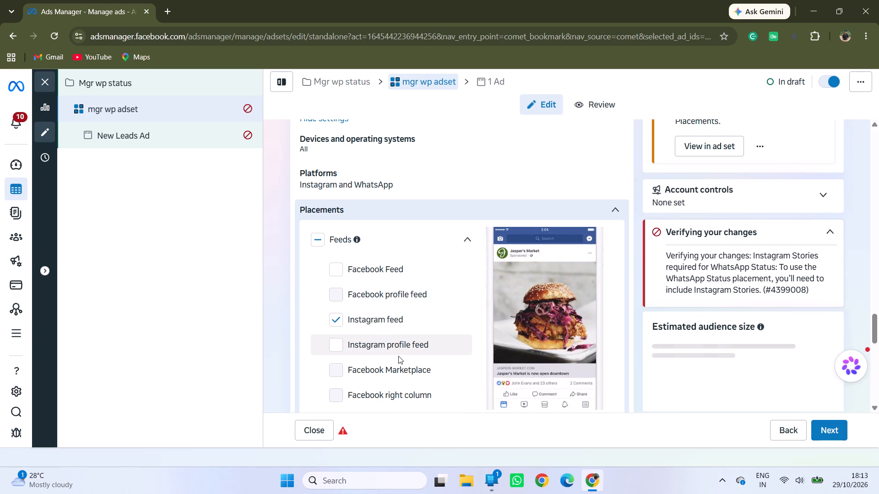
scroll(398, 356, down, 2)
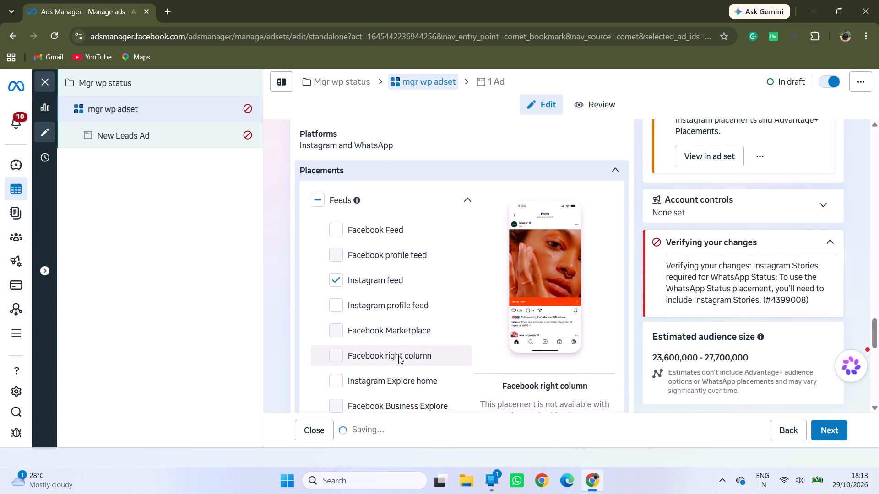
scroll(398, 356, down, 3)
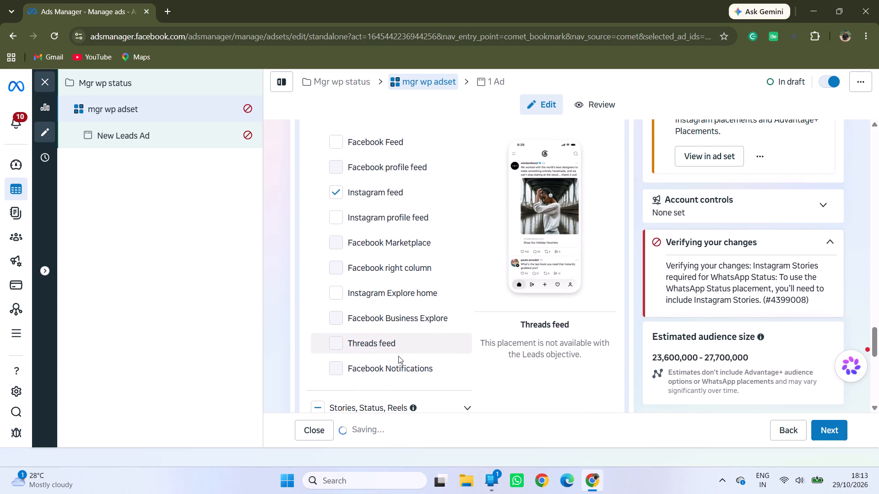
scroll(398, 356, up, 2)
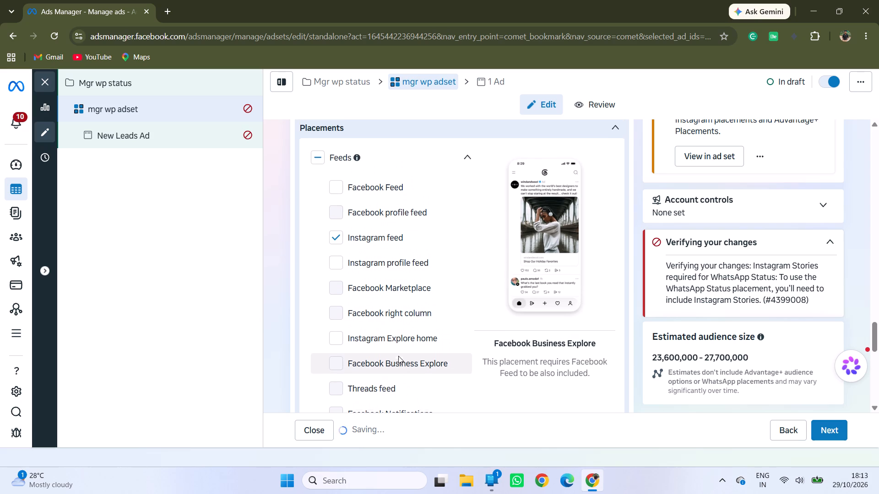
scroll(398, 356, up, 3)
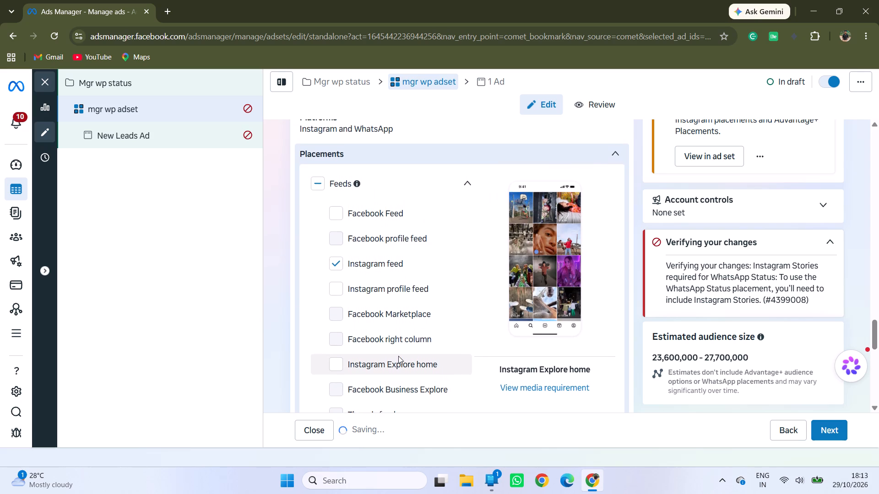
scroll(398, 356, up, 3)
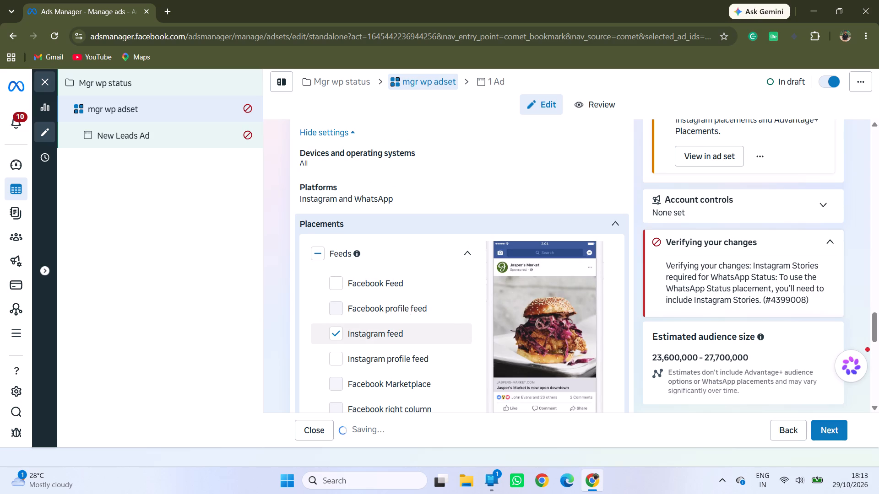
scroll(361, 331, down, 1)
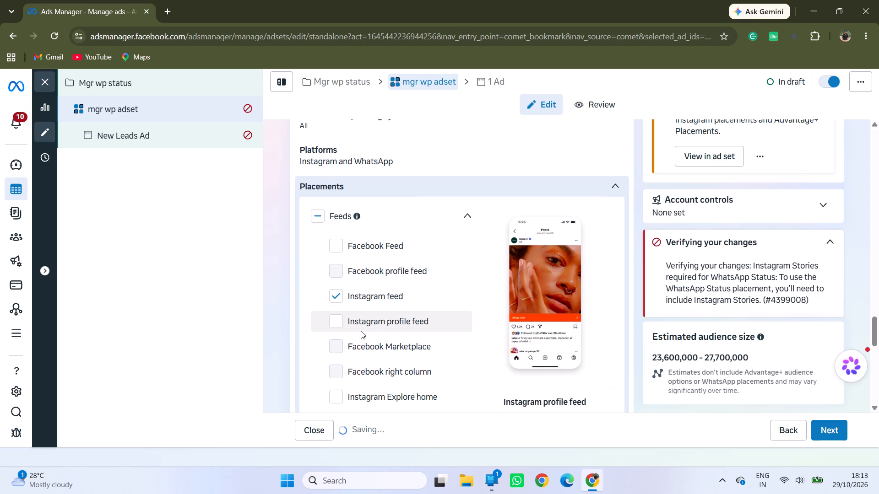
scroll(361, 331, down, 2)
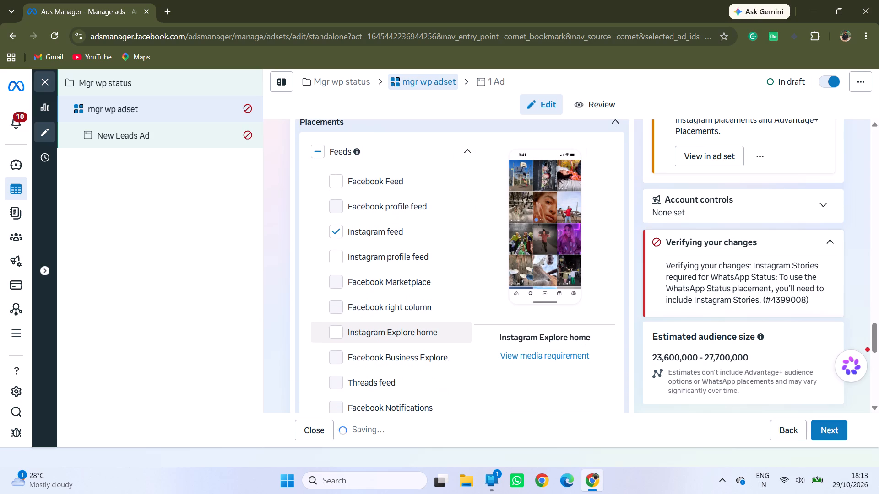
scroll(361, 331, down, 3)
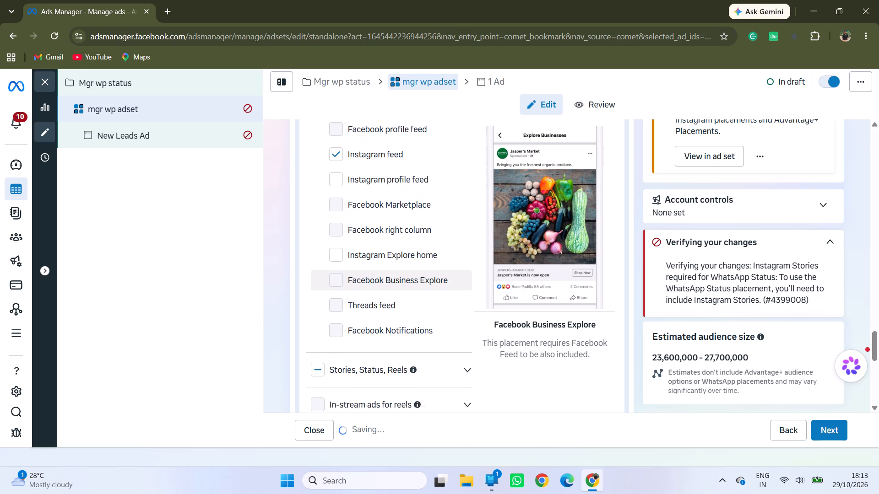
scroll(361, 331, down, 1)
scroll(436, 165, up, 3)
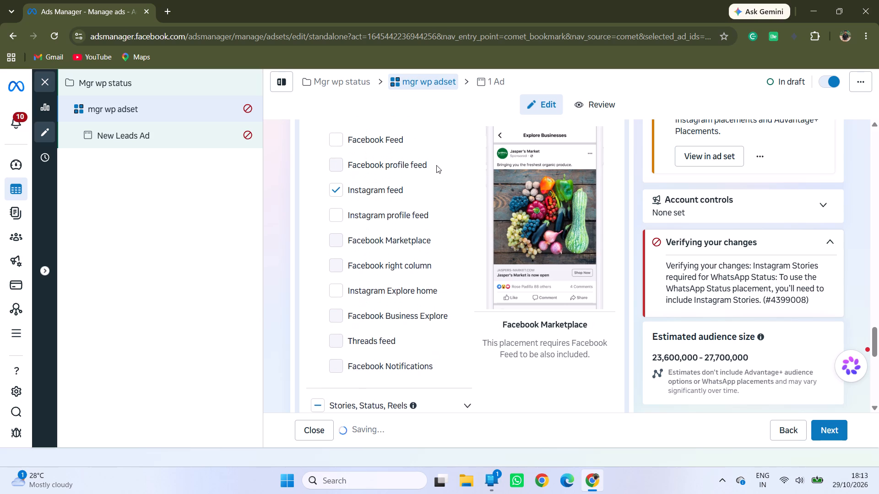
scroll(436, 165, up, 2)
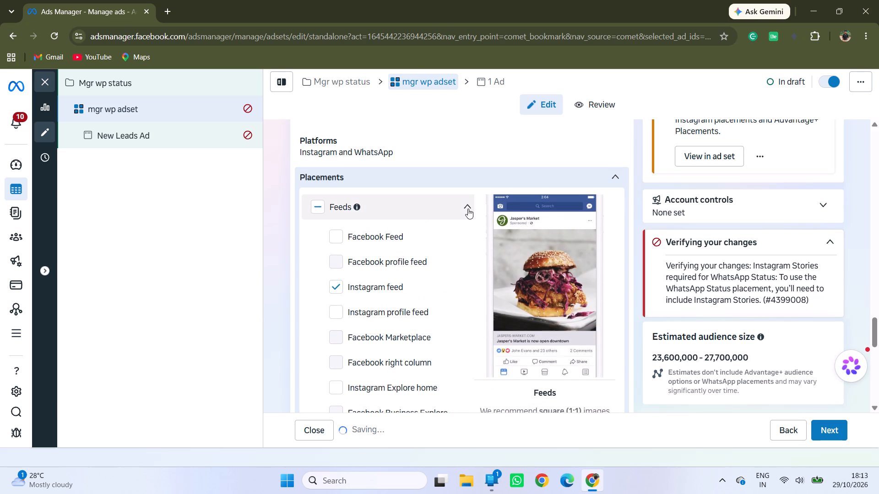
click(468, 209)
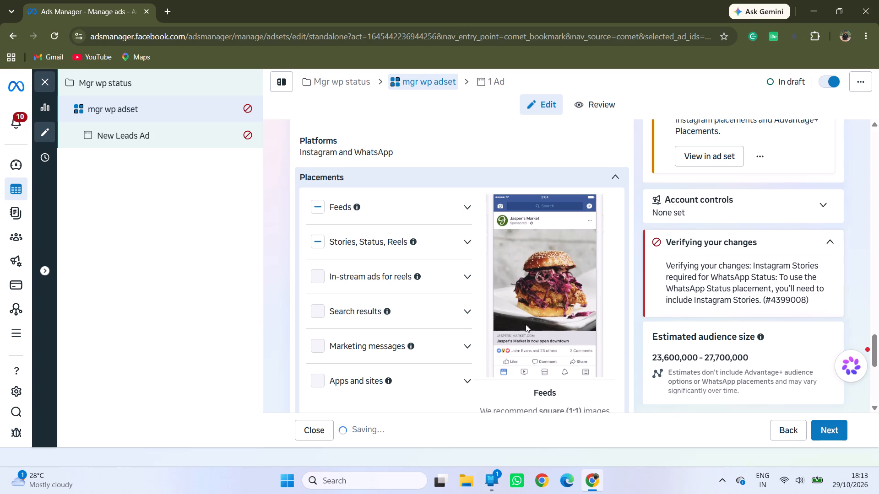
Examine which placements are selected in the Stories, Status, Reels group, including Instagram Stories and WhatsApp Status.
click(468, 236)
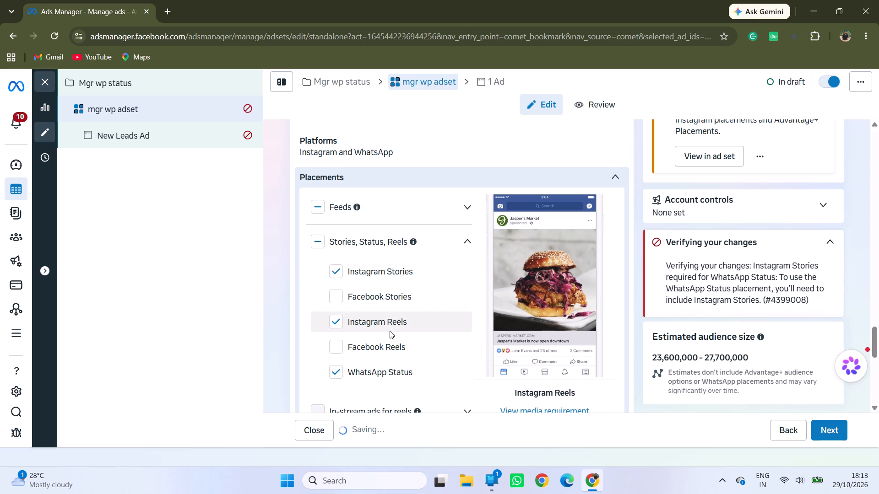
scroll(390, 331, down, 2)
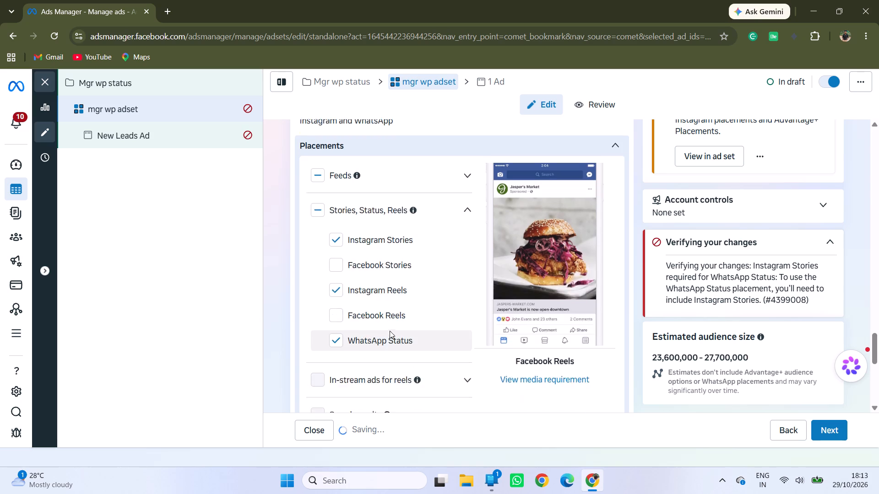
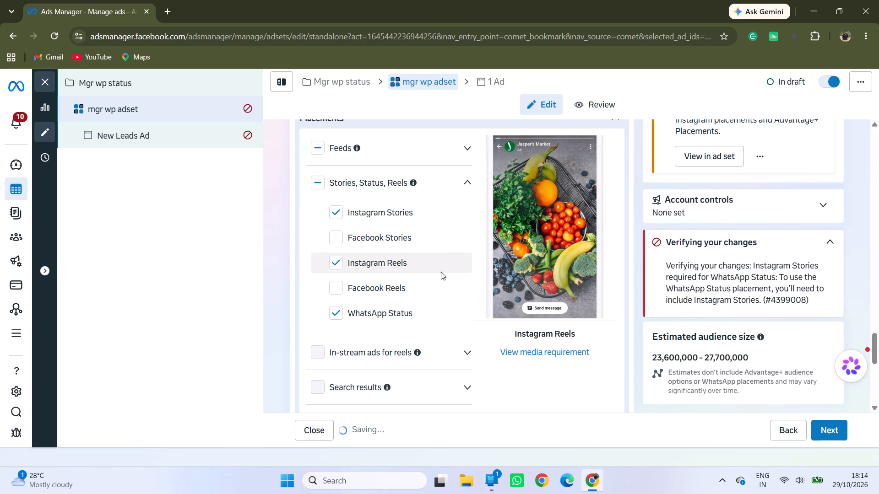
Try to turn off limited spending to excluded placements in the ad set's placement settings.
scroll(444, 350, down, 5)
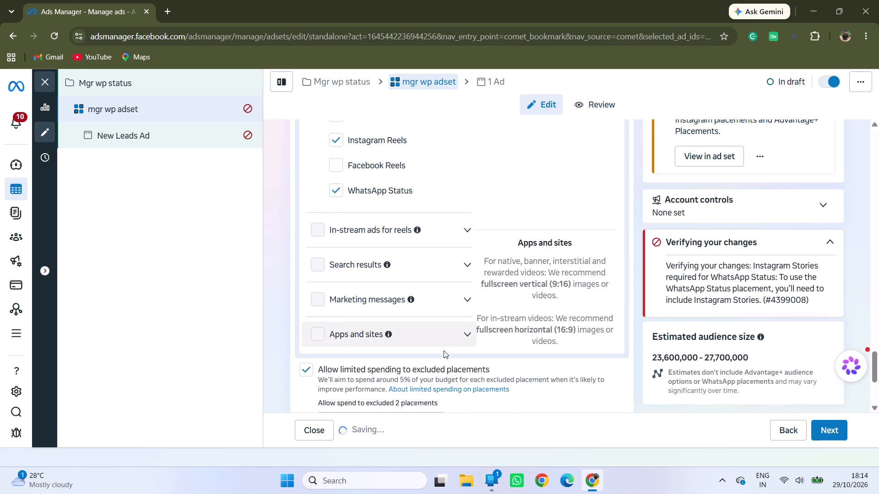
scroll(444, 350, down, 3)
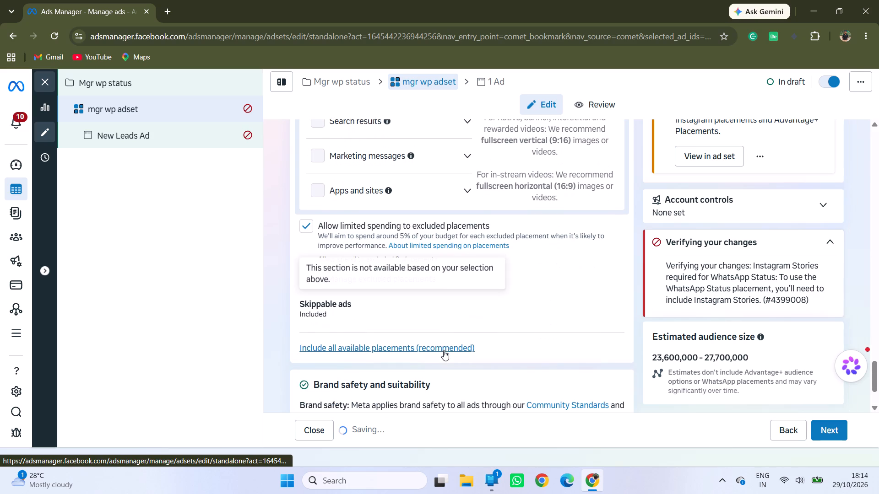
scroll(444, 350, down, 1)
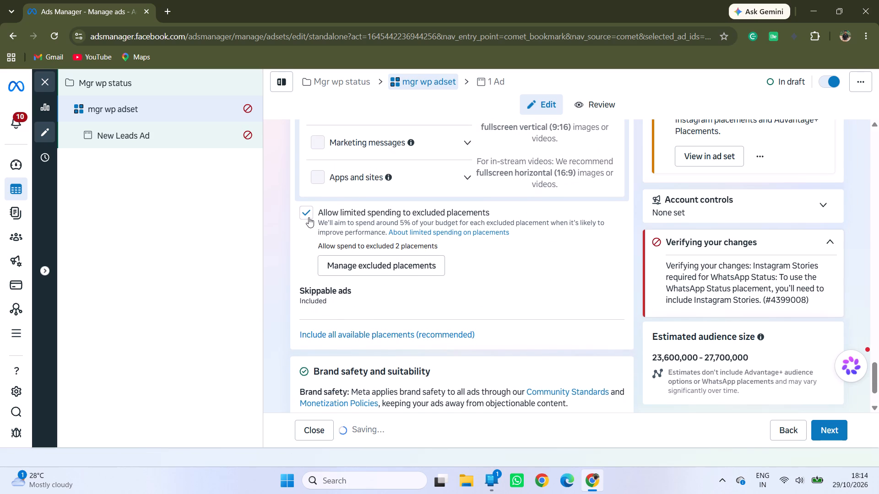
click(309, 217)
scroll(556, 266, up, 3)
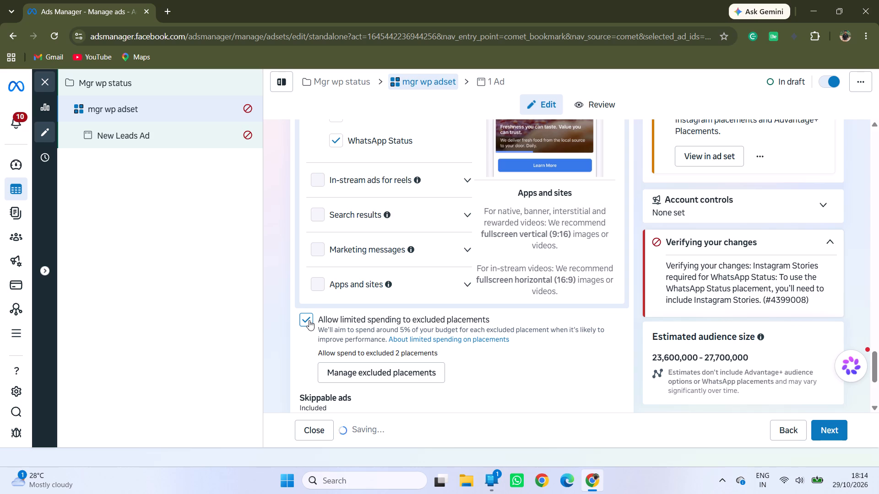
click(309, 320)
Return to the suggested audience in the ad set and close its age range setting.
scroll(537, 362, up, 13)
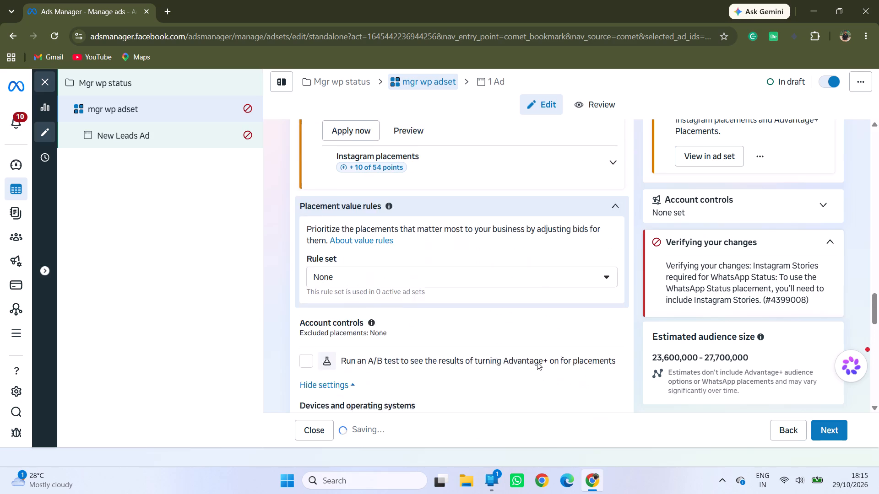
scroll(537, 362, up, 18)
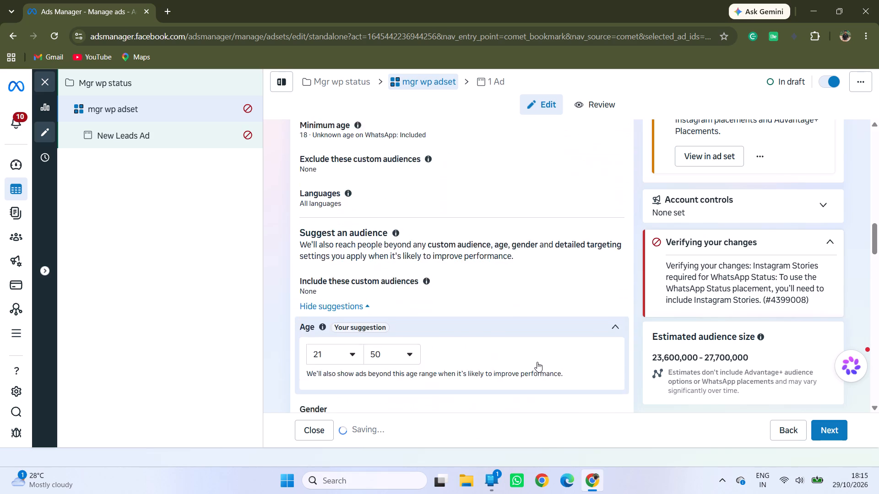
scroll(537, 362, up, 18)
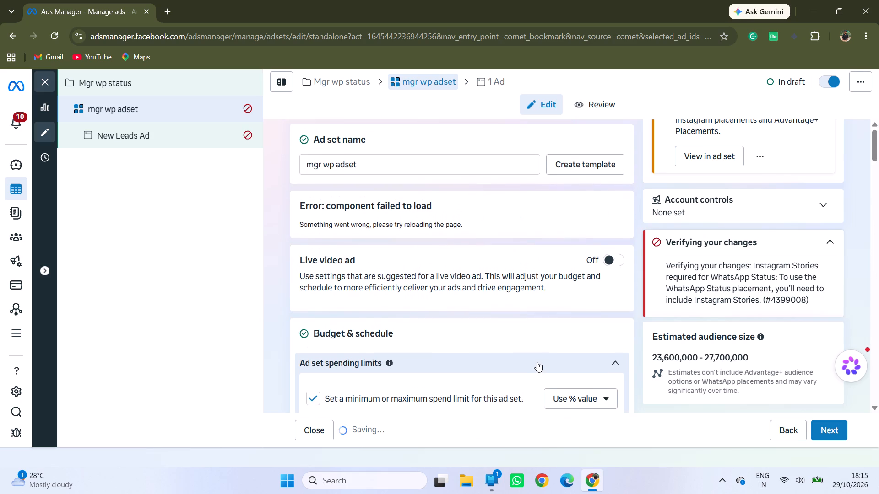
scroll(537, 362, up, 8)
scroll(537, 364, down, 11)
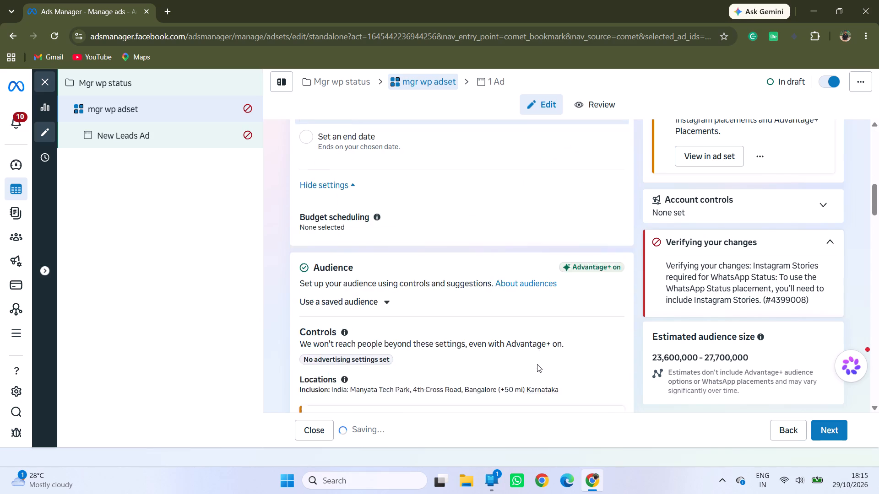
scroll(537, 364, down, 10)
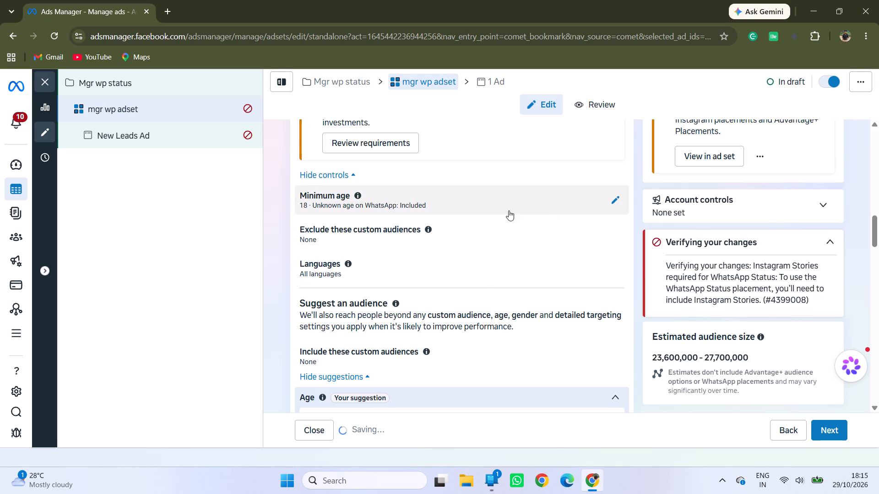
scroll(457, 293, down, 2)
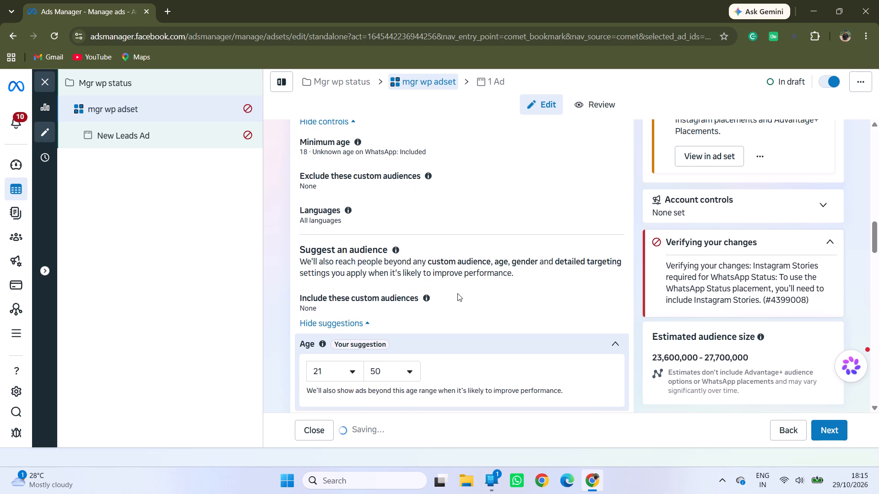
scroll(457, 293, down, 4)
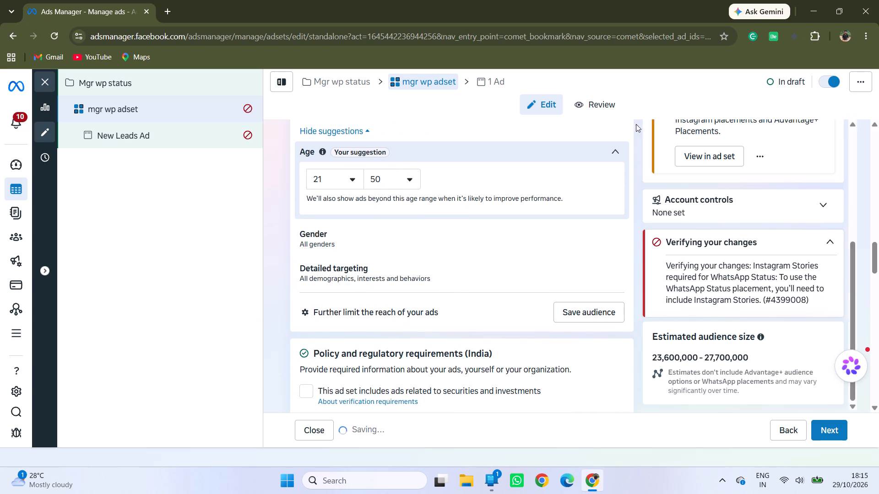
click(616, 151)
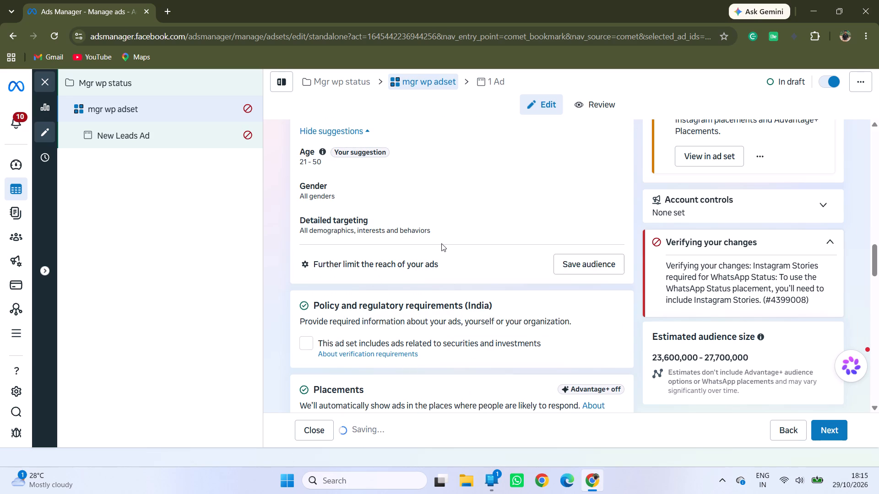
Examine the ad set's Placements section: the Advantage+ and Instagram placements recommendations and the placement value rules.
scroll(366, 365, down, 3)
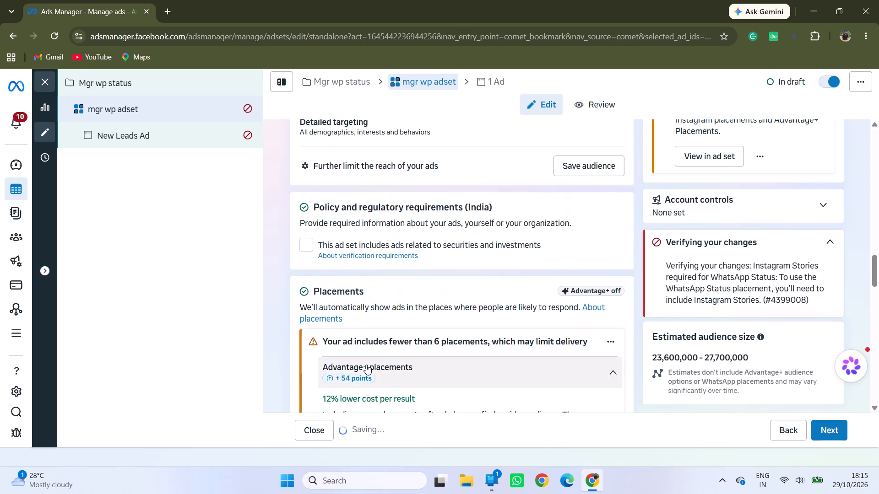
scroll(366, 365, down, 5)
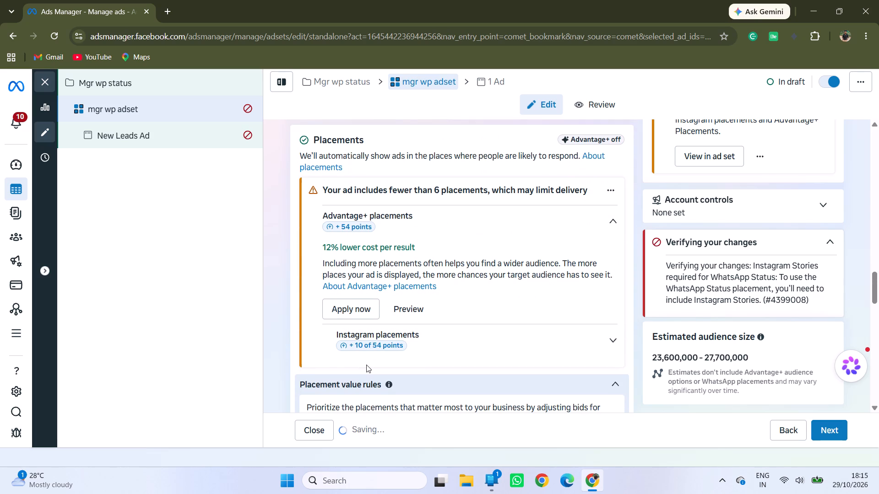
scroll(366, 365, down, 3)
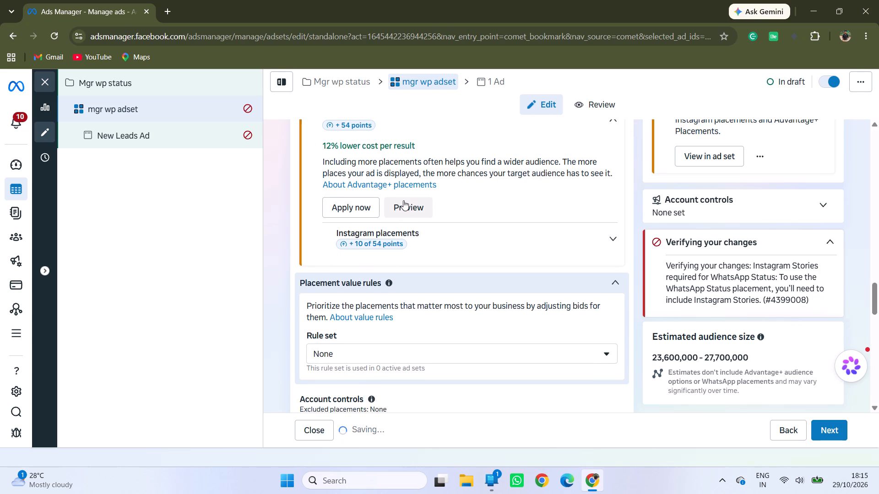
scroll(403, 200, up, 2)
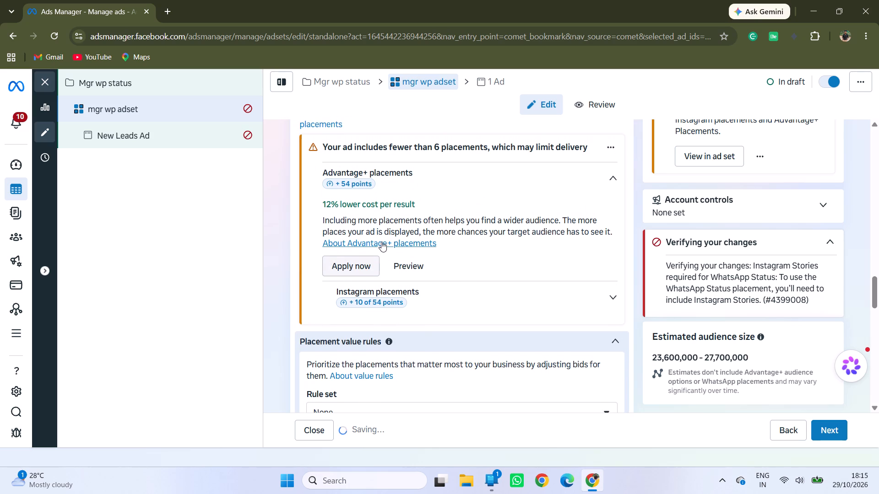
Apply the Advantage+ placements recommendation to the mgr wp adset.
click(355, 266)
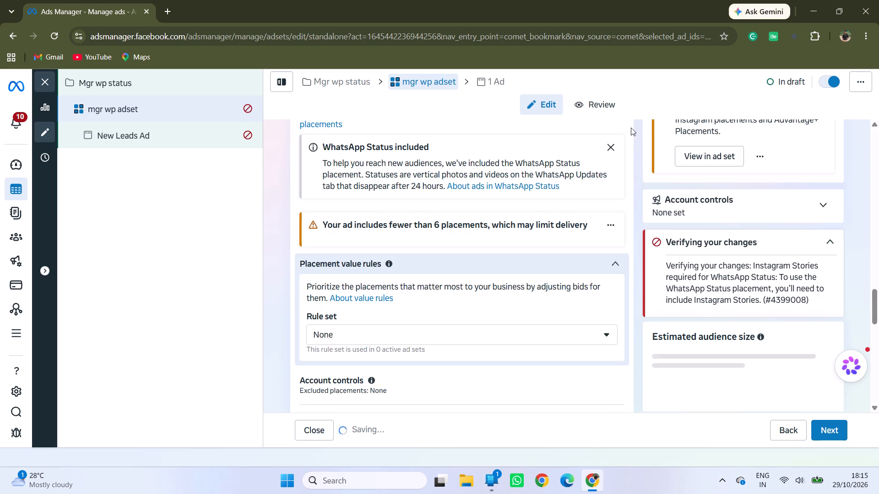
Review the ad set's settings, from its name and budget through the audience and policy requirements to the placements.
scroll(483, 235, up, 9)
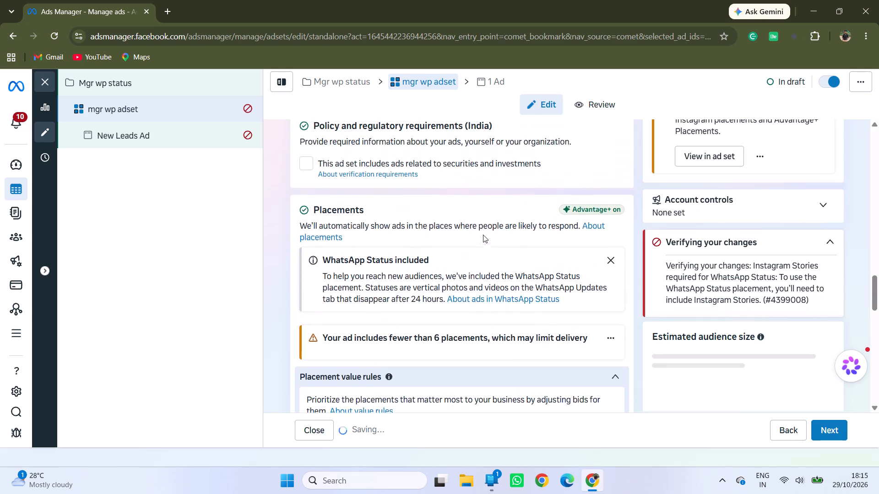
scroll(483, 235, up, 19)
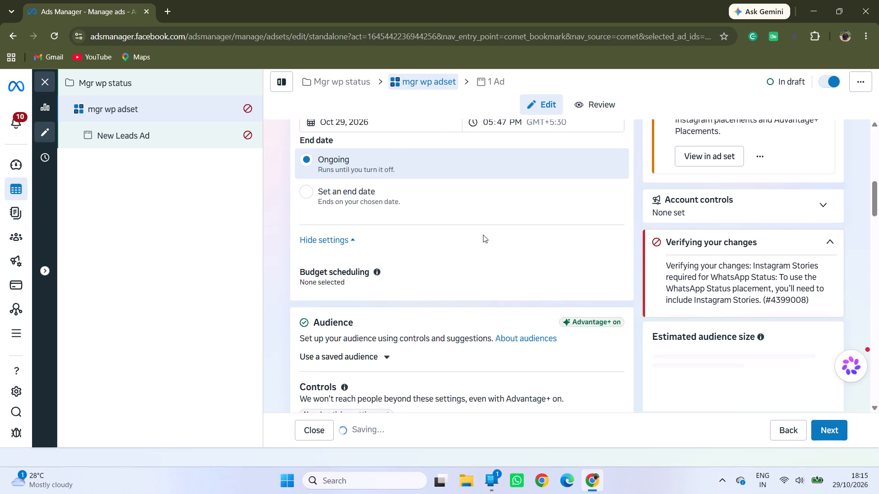
scroll(483, 235, up, 16)
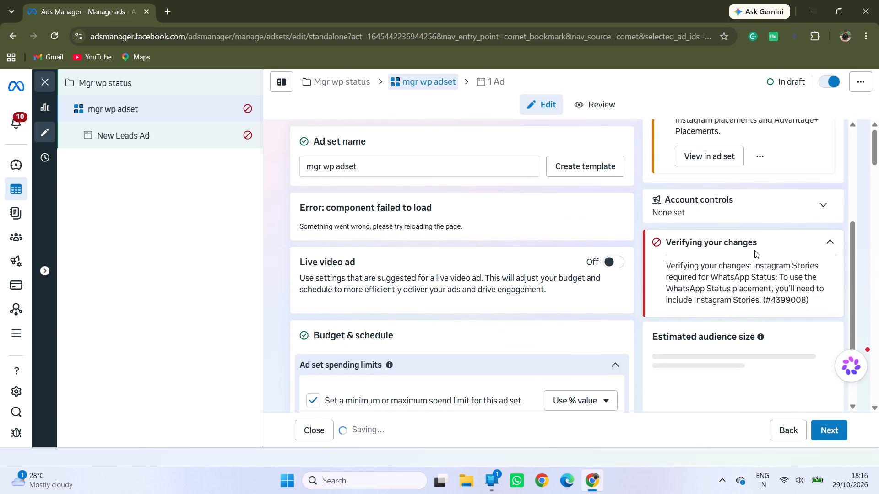
scroll(754, 250, up, 14)
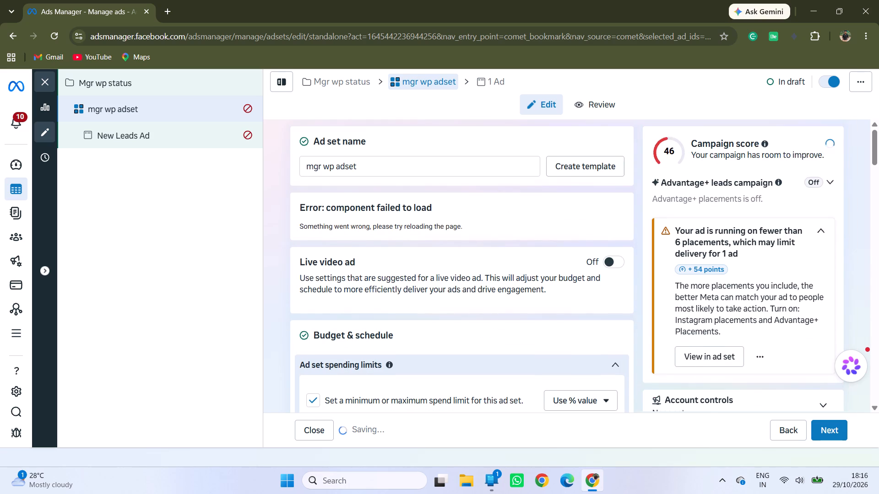
scroll(503, 274, down, 16)
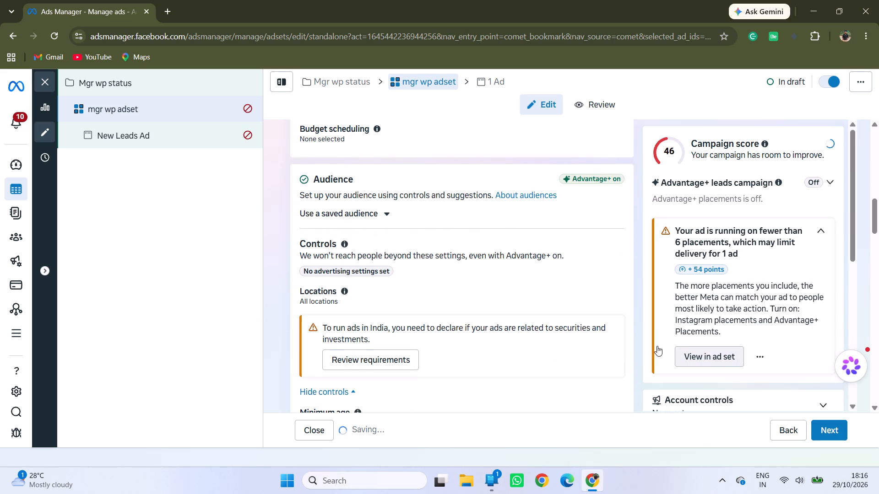
scroll(416, 326, down, 13)
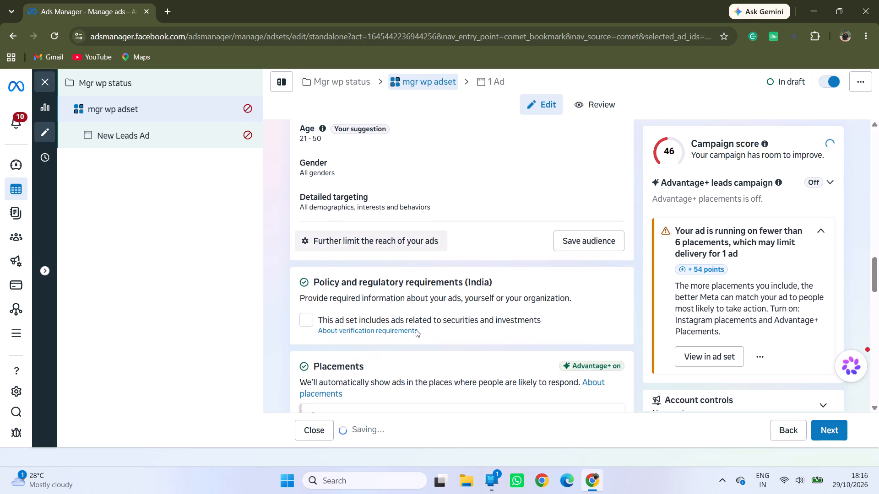
scroll(416, 329, down, 3)
scroll(416, 329, up, 4)
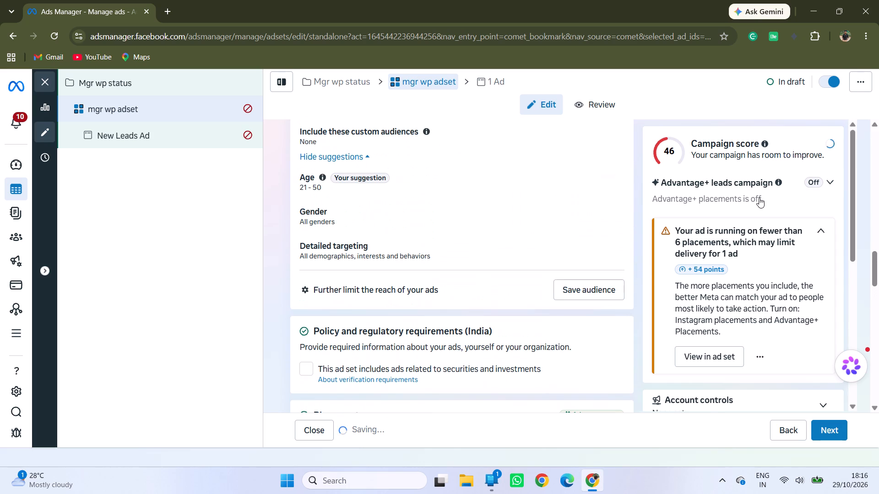
Expand the campaign score's Advantage+ leads campaign details and view the recommendation about fewer than 6 placements in the ad set.
click(825, 184)
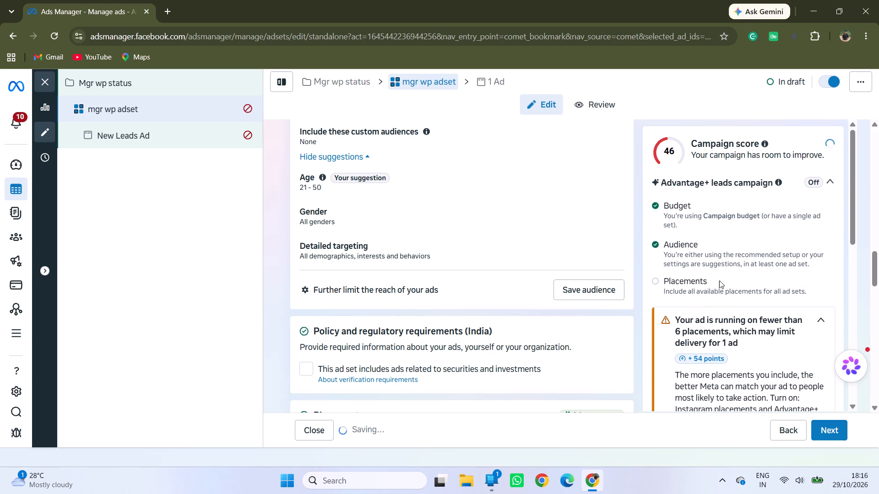
scroll(691, 350, down, 3)
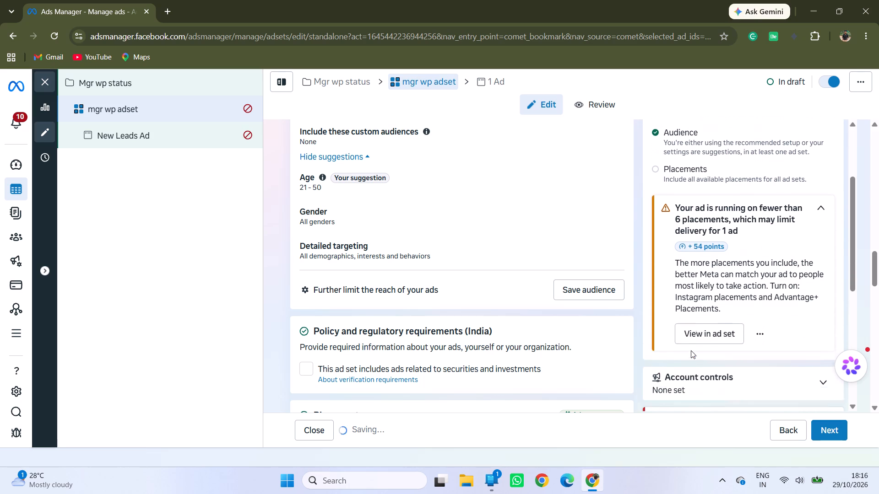
scroll(691, 350, down, 1)
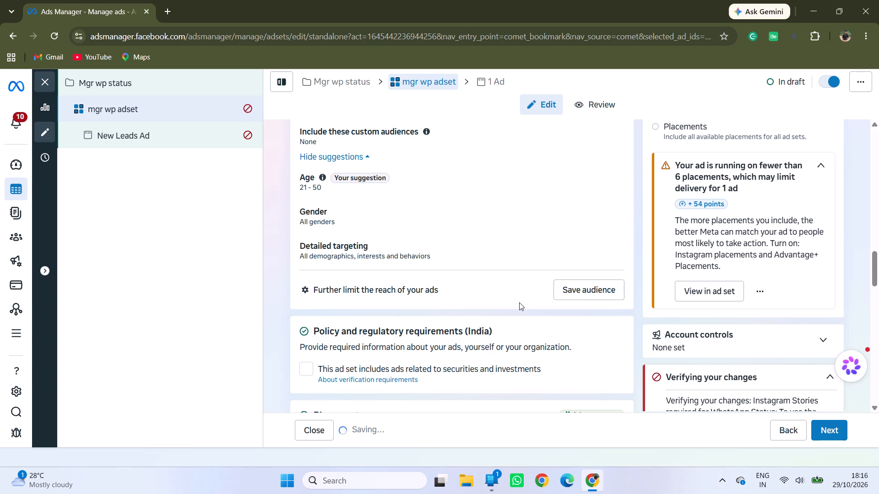
scroll(519, 302, down, 11)
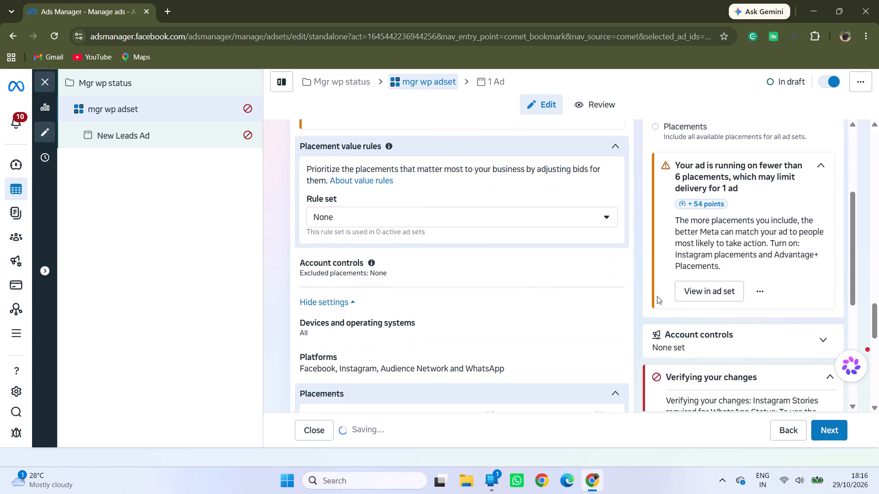
click(701, 291)
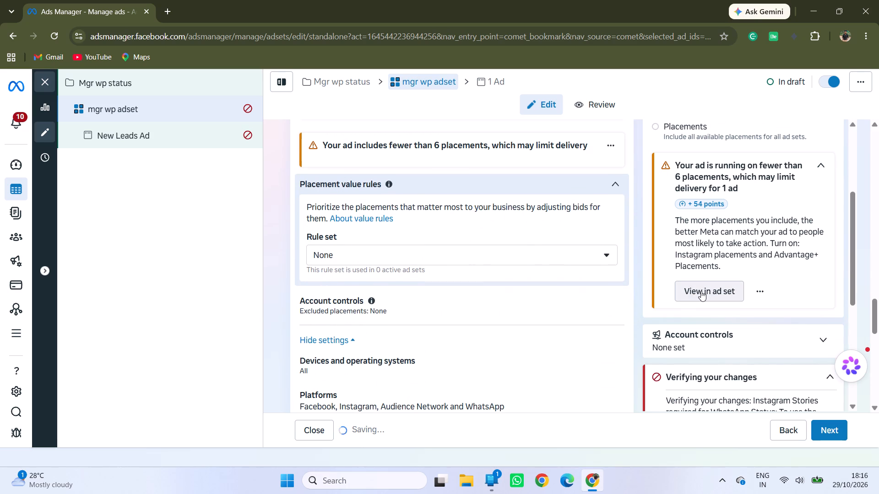
Start a new rule set for the placement value rules and choose Instagram Stories as the rule's placement.
click(604, 260)
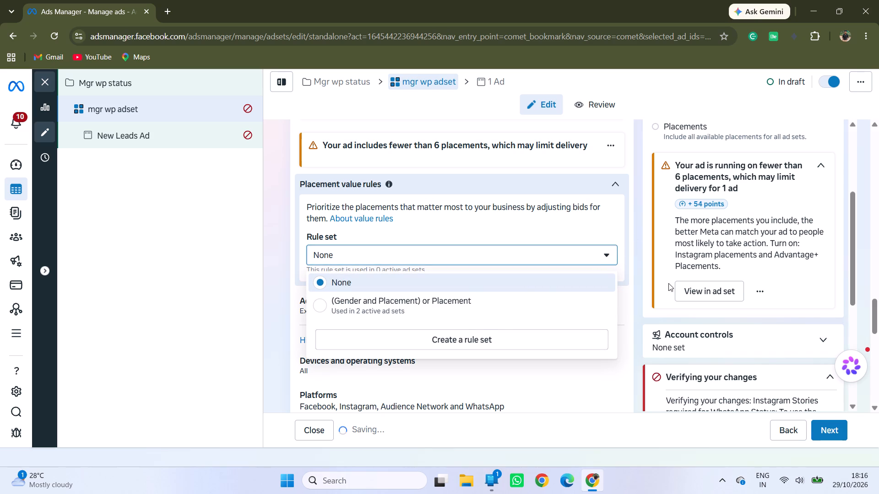
click(700, 289)
click(700, 289)
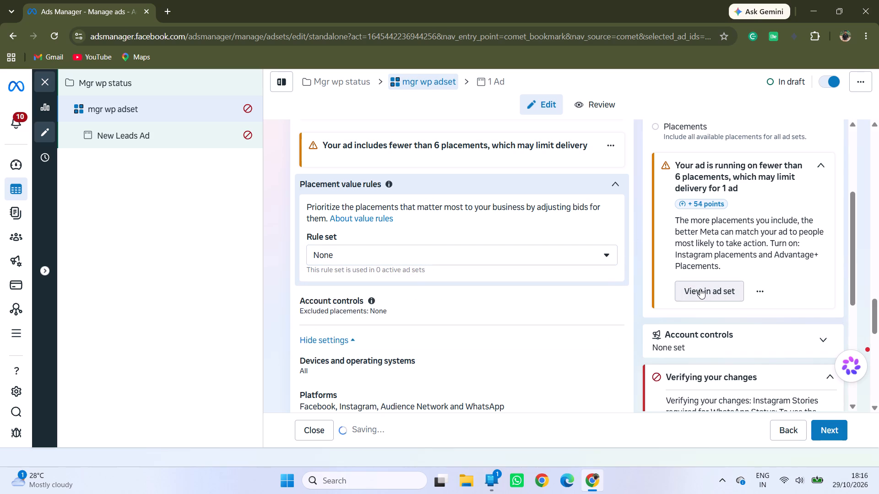
click(605, 253)
click(459, 339)
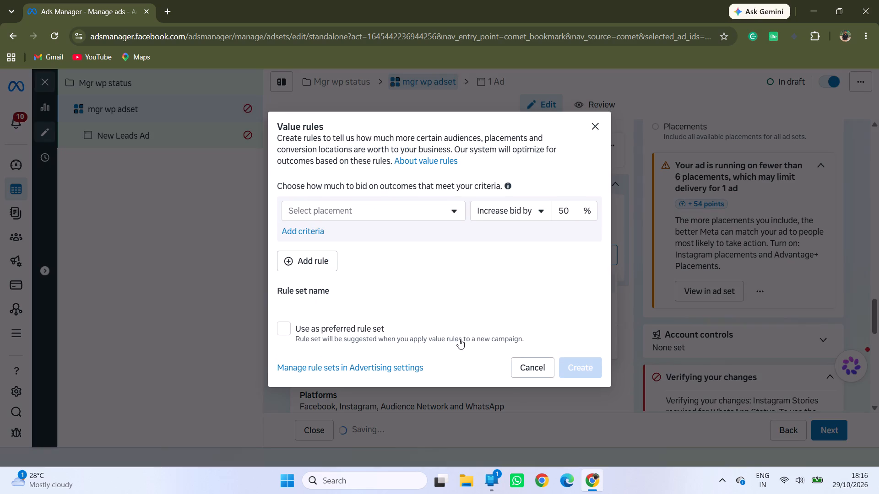
click(461, 206)
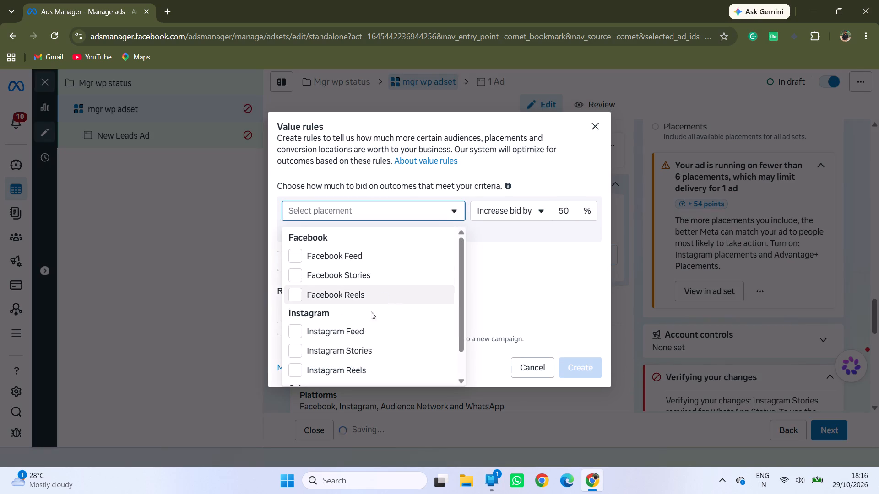
scroll(350, 339, down, 4)
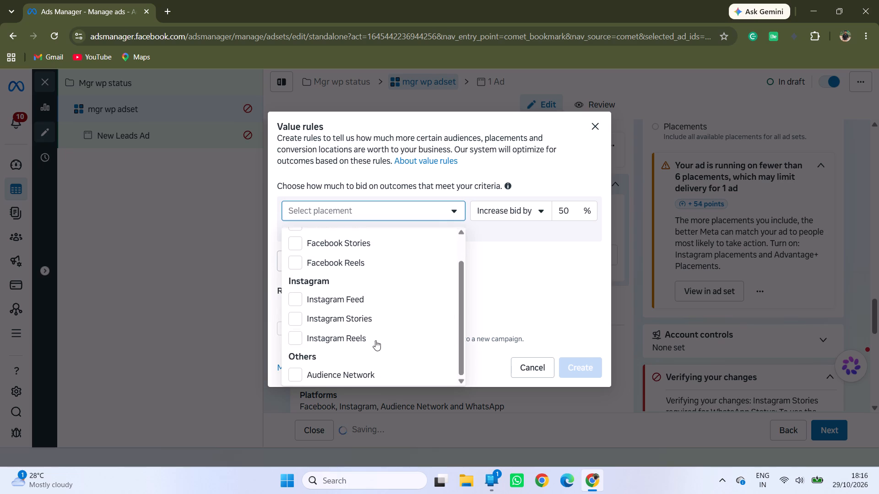
scroll(374, 302, up, 3)
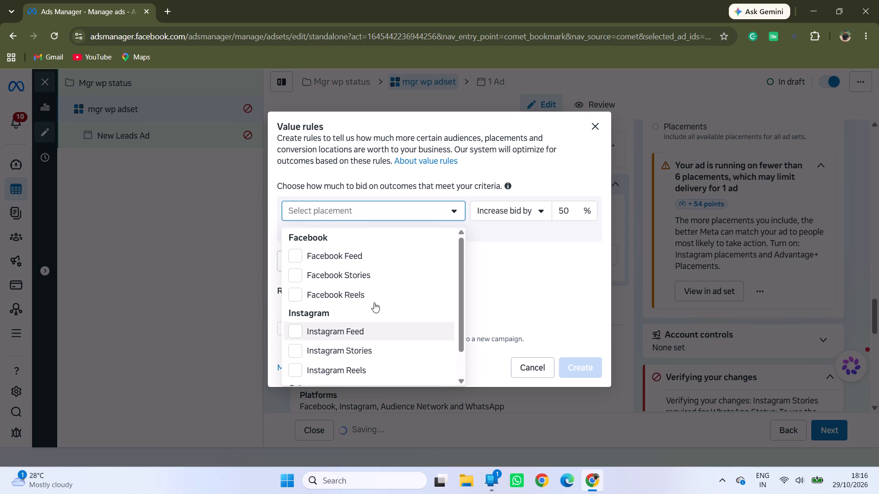
scroll(374, 302, up, 2)
scroll(374, 302, down, 1)
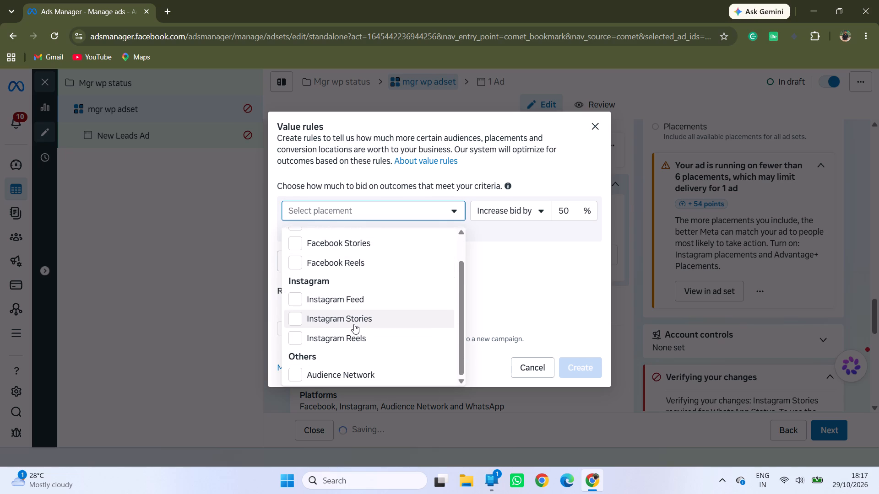
click(354, 324)
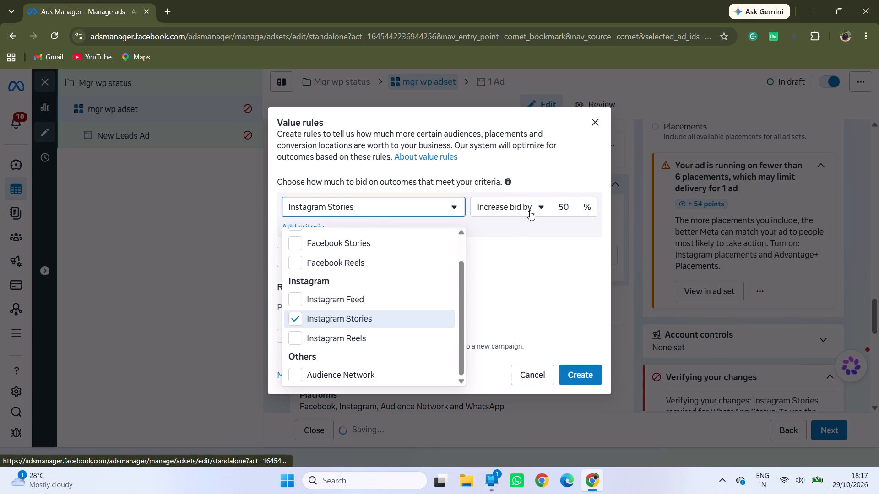
Set the bid increase for the Instagram Stories rule to 90%.
click(563, 207)
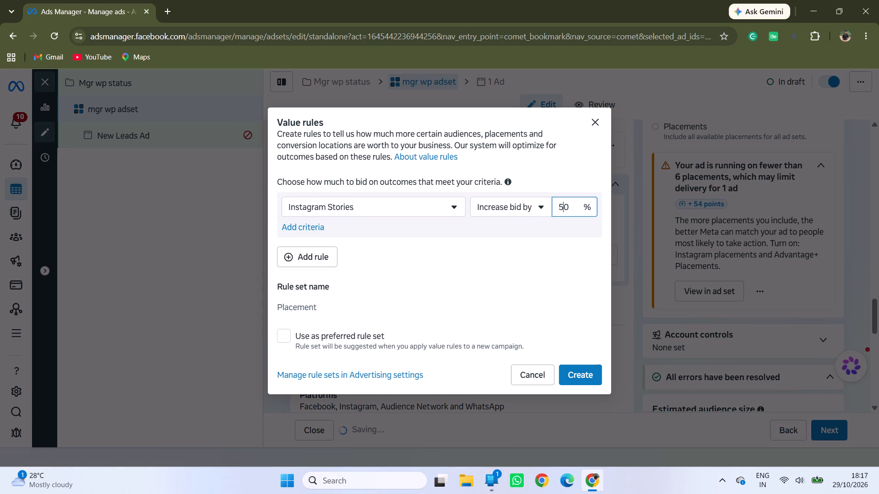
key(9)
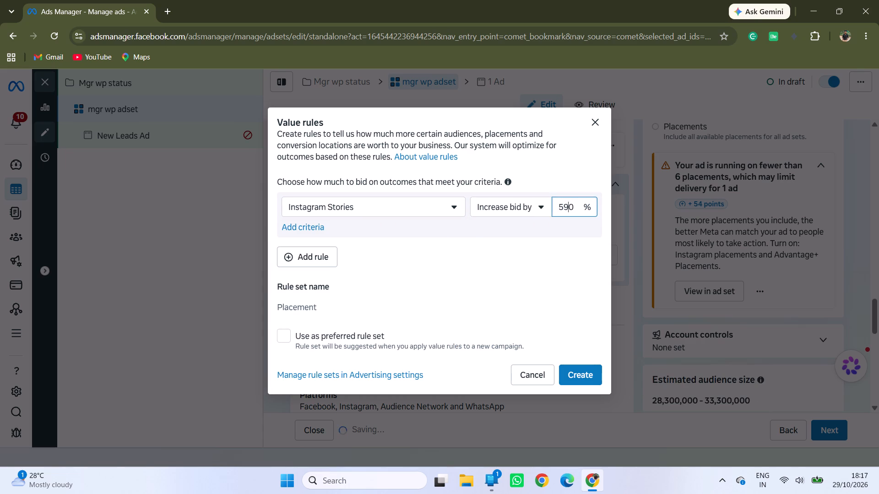
key(BackSpace)
key(BackSpace)
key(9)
click(493, 267)
Add a second criterion to the Instagram Stories rule, with Audience as its type and Location as the criterion.
click(294, 225)
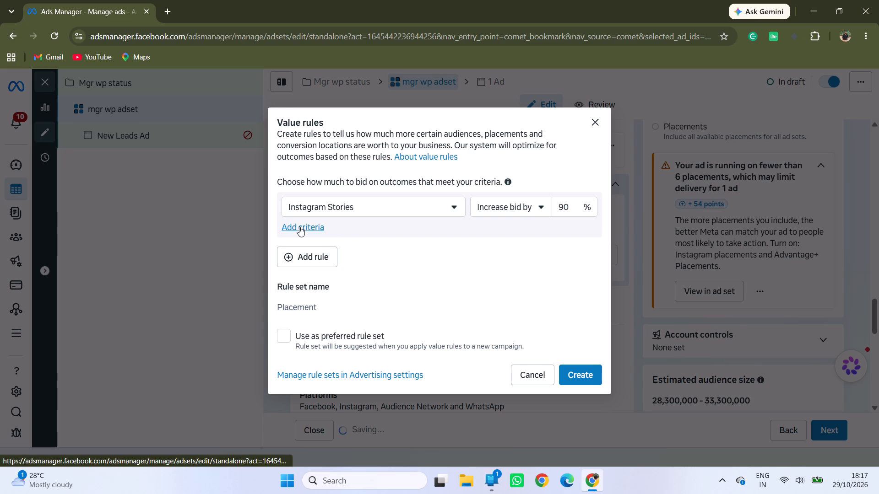
click(386, 222)
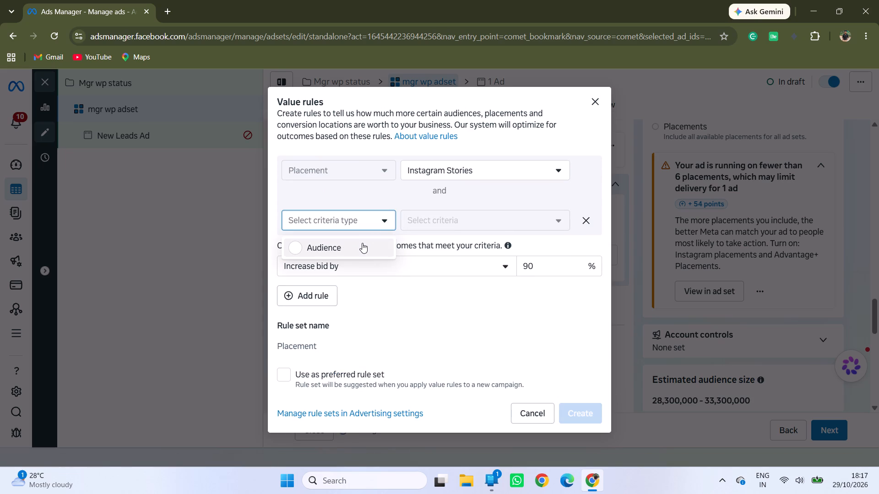
click(362, 243)
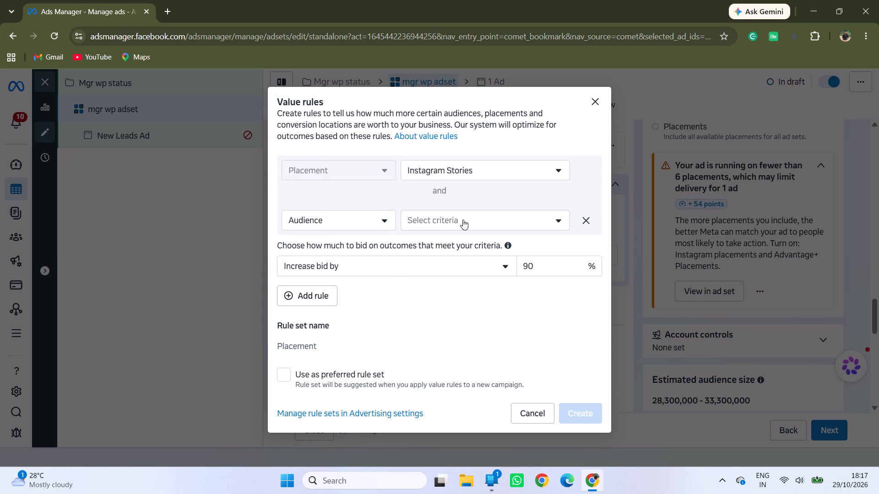
click(463, 220)
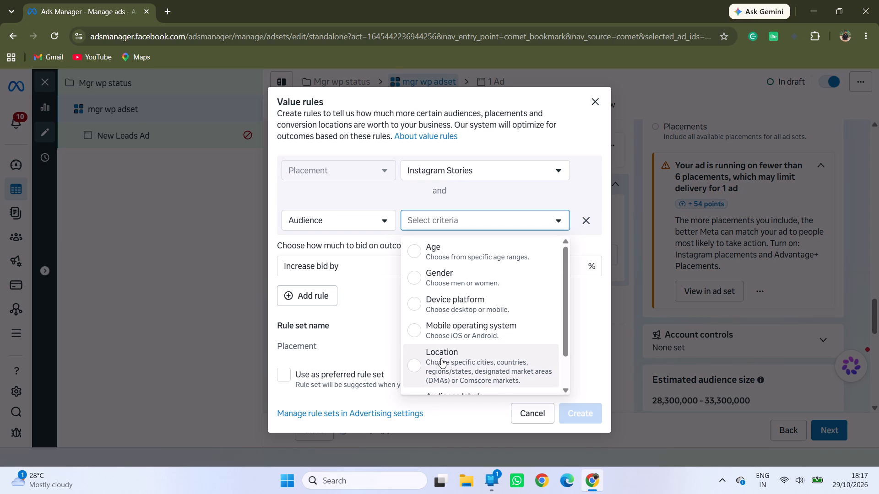
scroll(441, 358, down, 3)
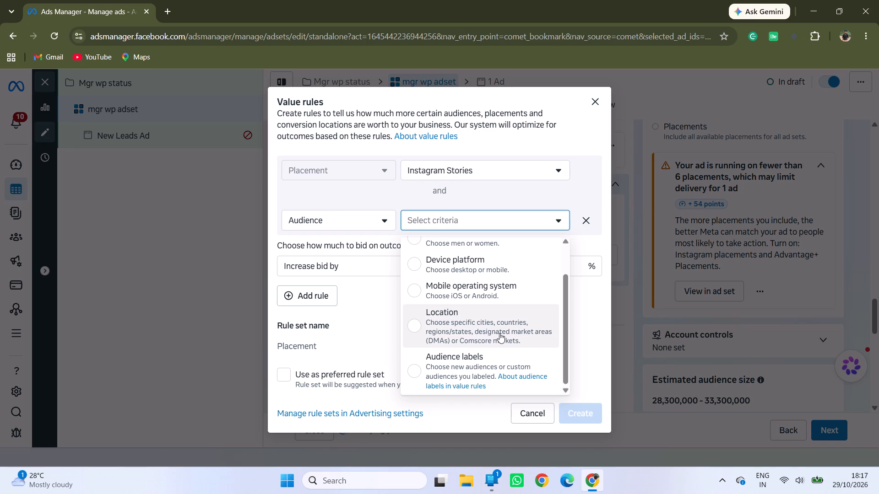
click(438, 328)
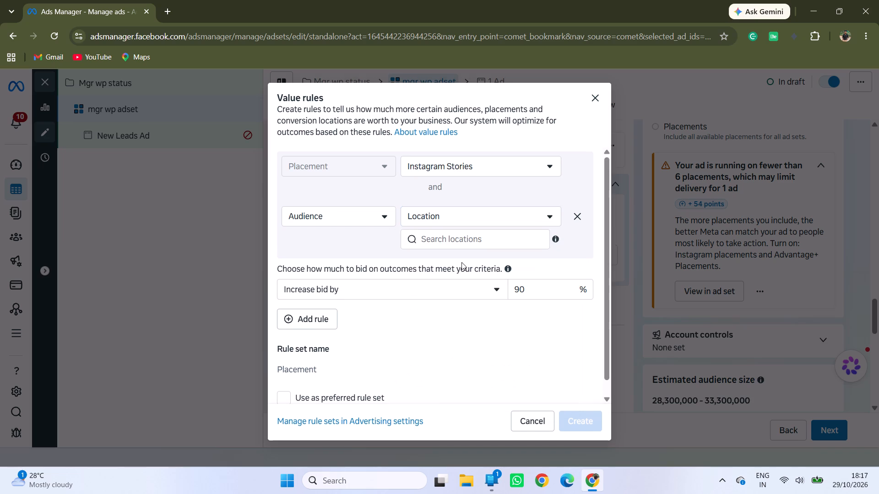
Add the previously copied location to the rule's audience location criterion.
click(444, 237)
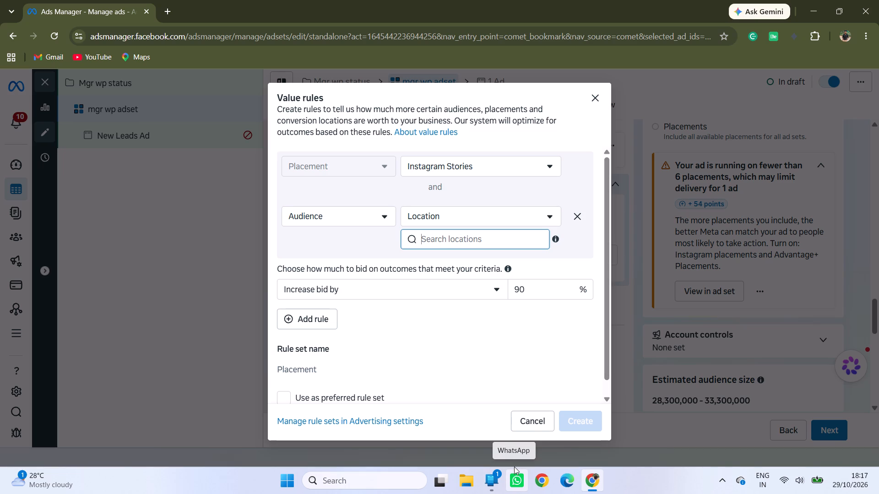
click(455, 239)
key(ctrl+v)
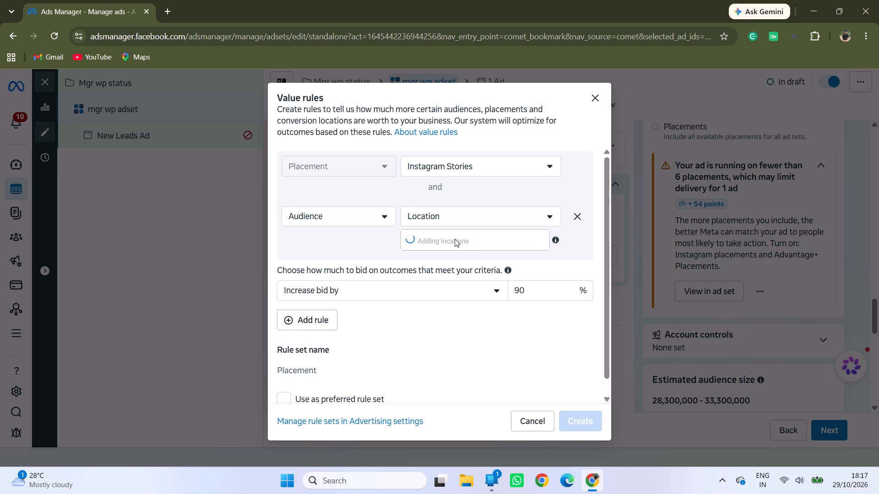
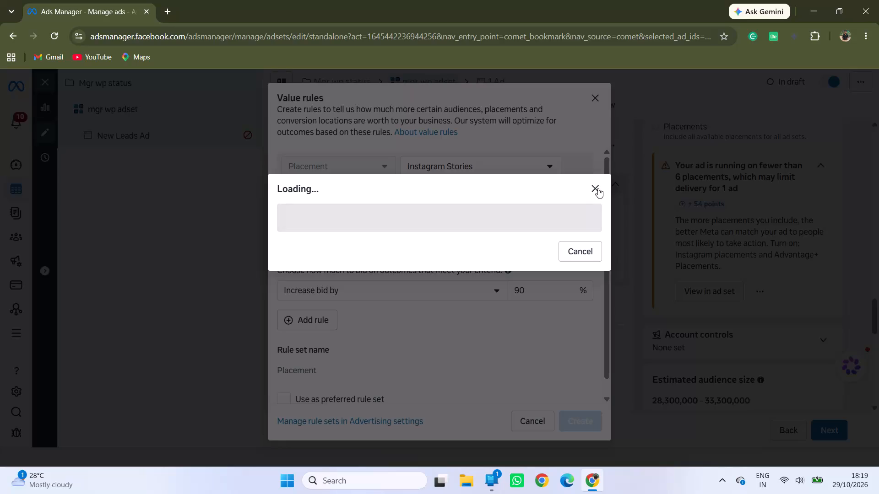
Dismiss the loading prompt, reset the value rule's audience criterion by switching it to Age and back to Location, and start a location search.
click(598, 188)
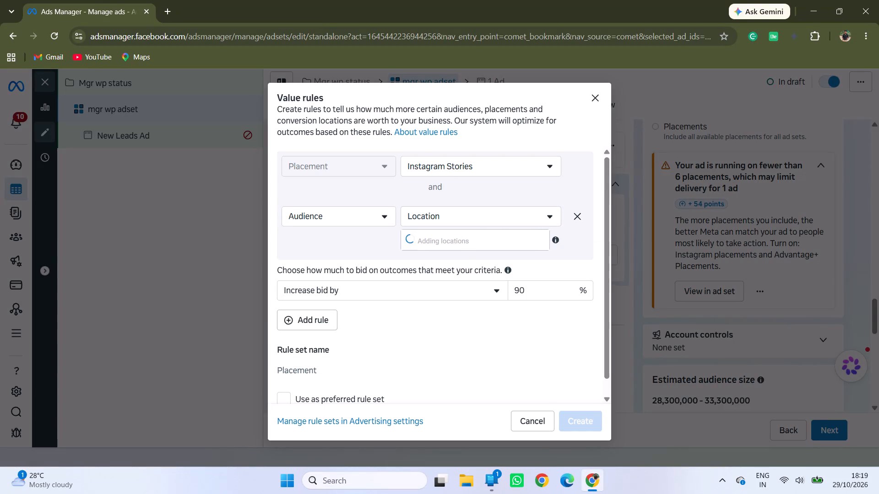
click(453, 239)
click(546, 221)
click(535, 243)
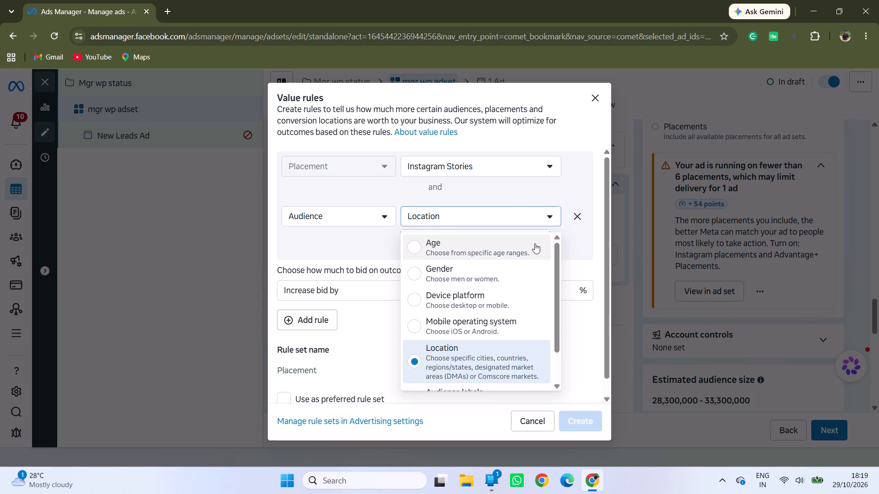
click(544, 217)
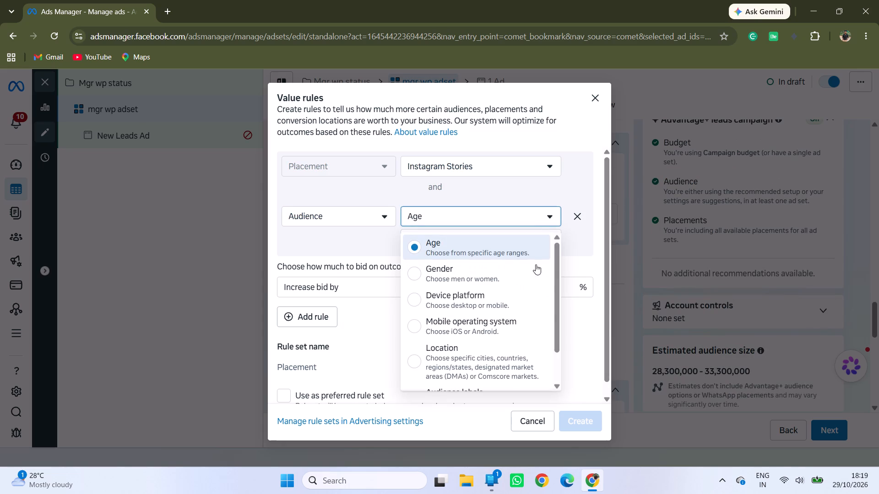
click(486, 354)
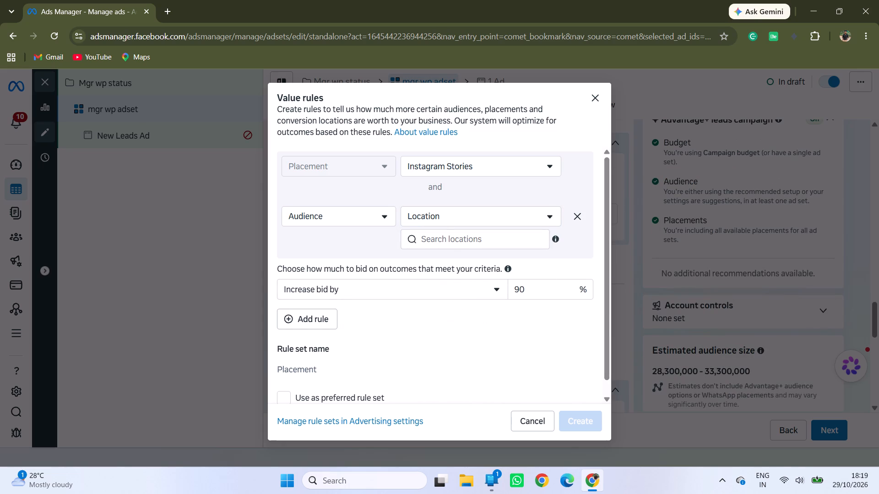
click(456, 244)
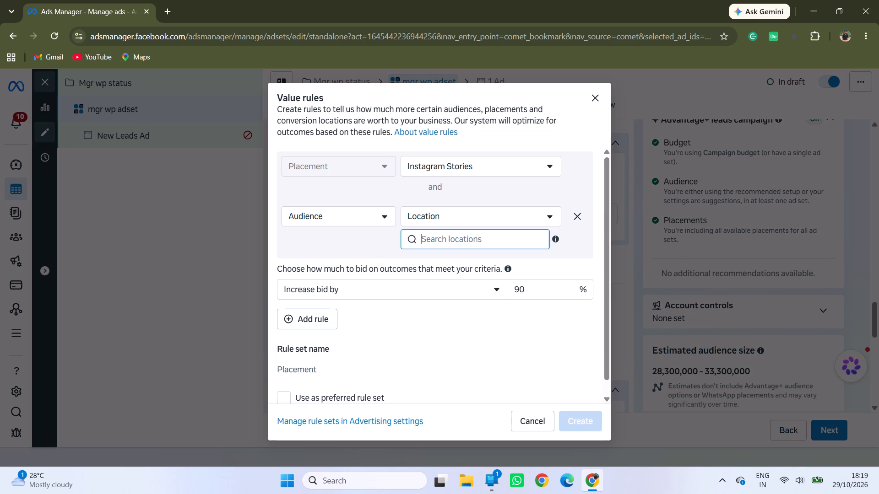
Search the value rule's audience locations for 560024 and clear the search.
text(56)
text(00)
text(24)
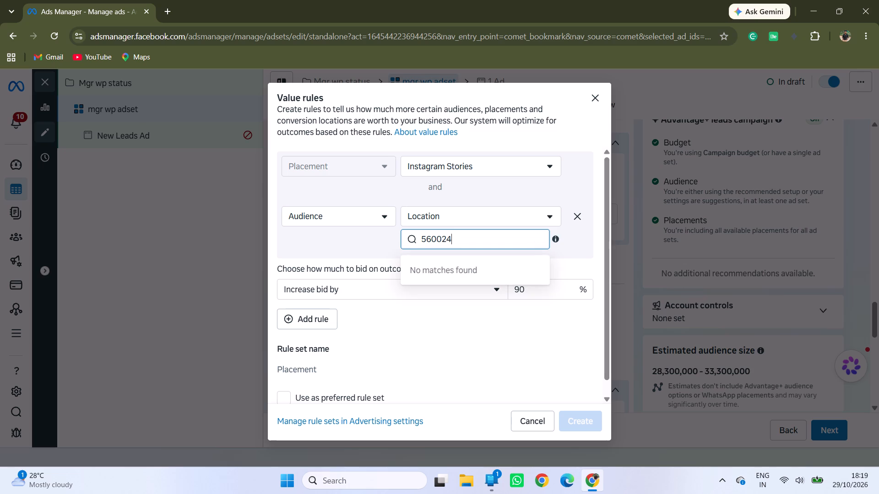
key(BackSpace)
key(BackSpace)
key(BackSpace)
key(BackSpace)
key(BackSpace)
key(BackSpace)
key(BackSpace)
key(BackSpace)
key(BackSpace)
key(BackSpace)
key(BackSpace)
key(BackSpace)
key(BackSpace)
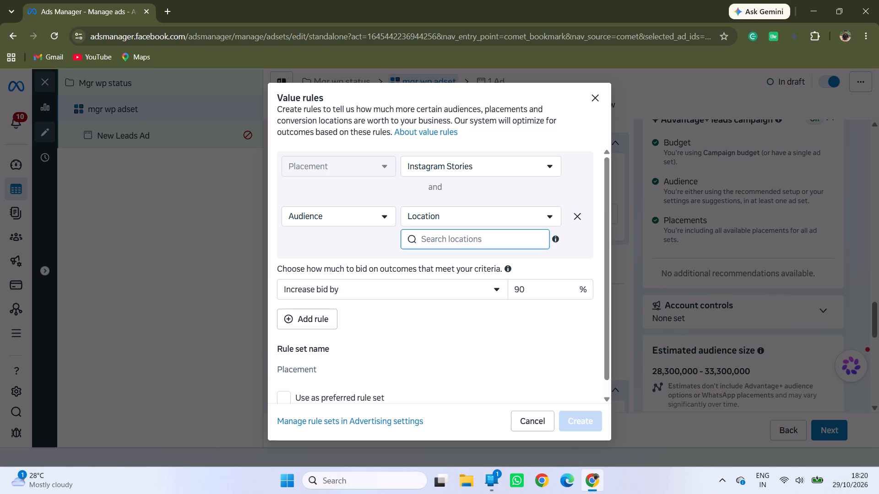
Paste the copied location into the value rule's audience criterion and choose City as the location type.
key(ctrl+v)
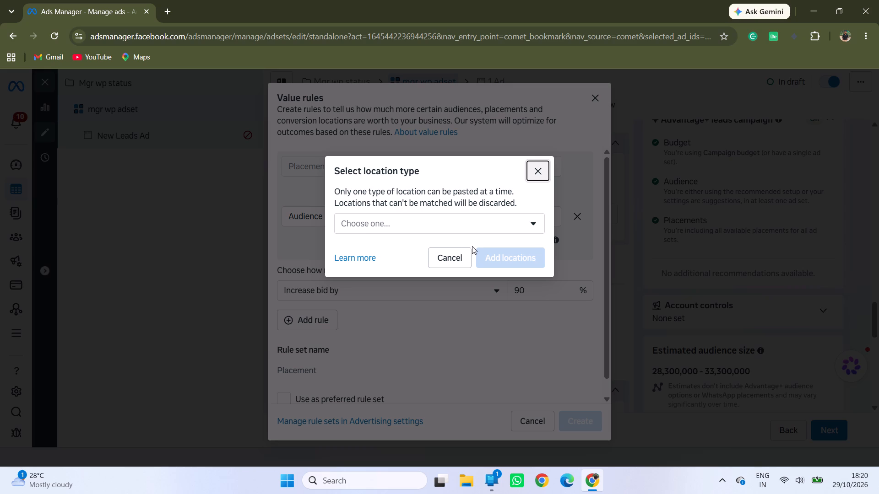
click(533, 224)
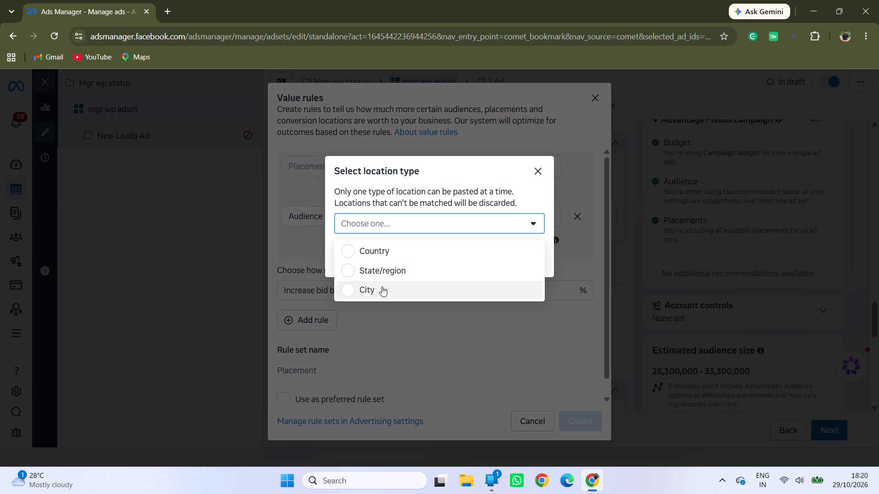
click(382, 286)
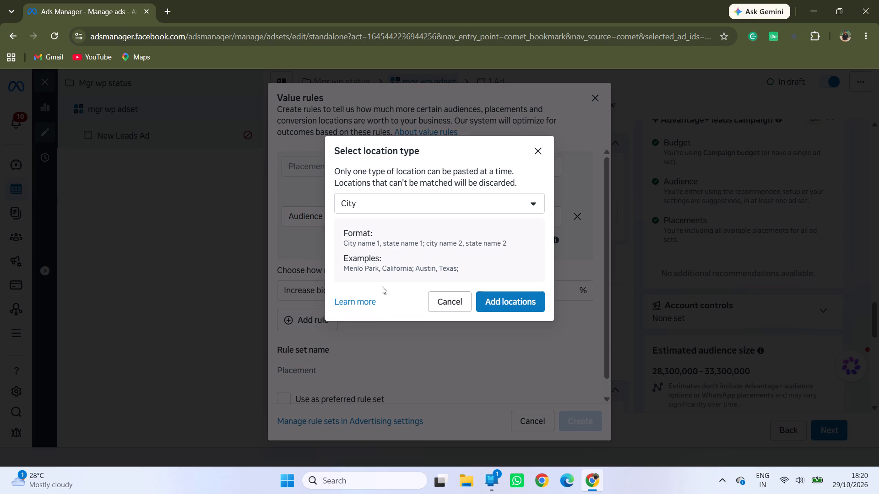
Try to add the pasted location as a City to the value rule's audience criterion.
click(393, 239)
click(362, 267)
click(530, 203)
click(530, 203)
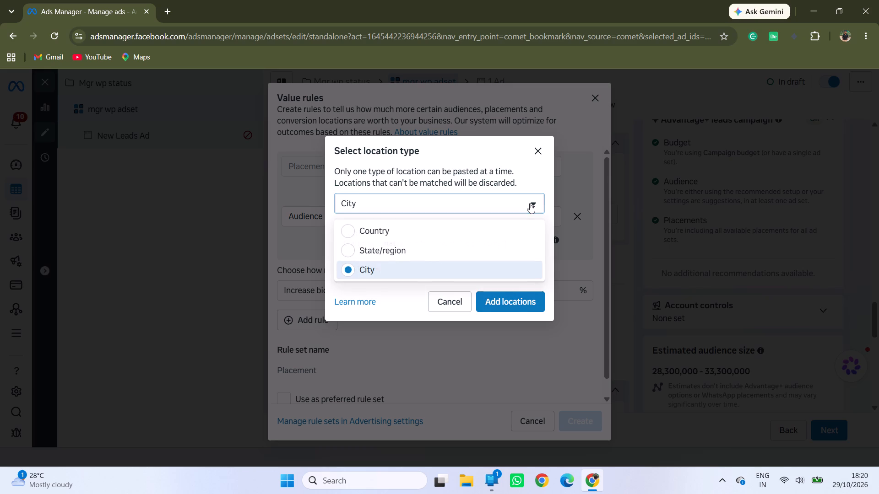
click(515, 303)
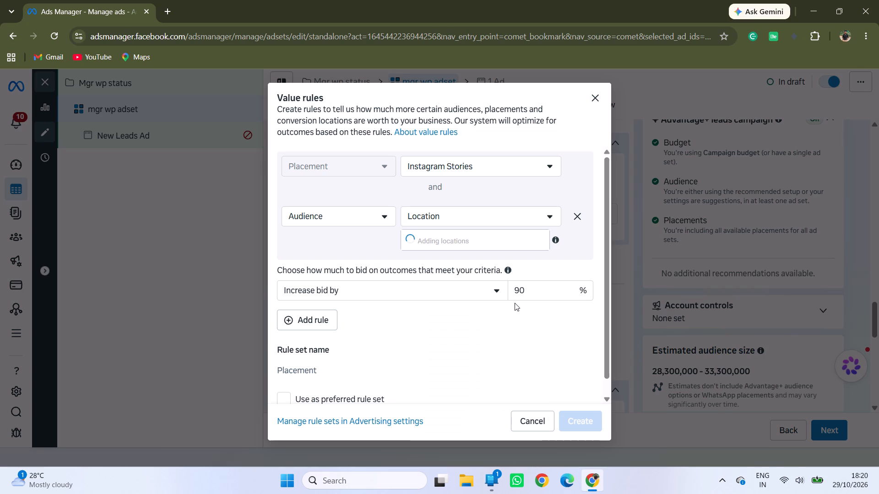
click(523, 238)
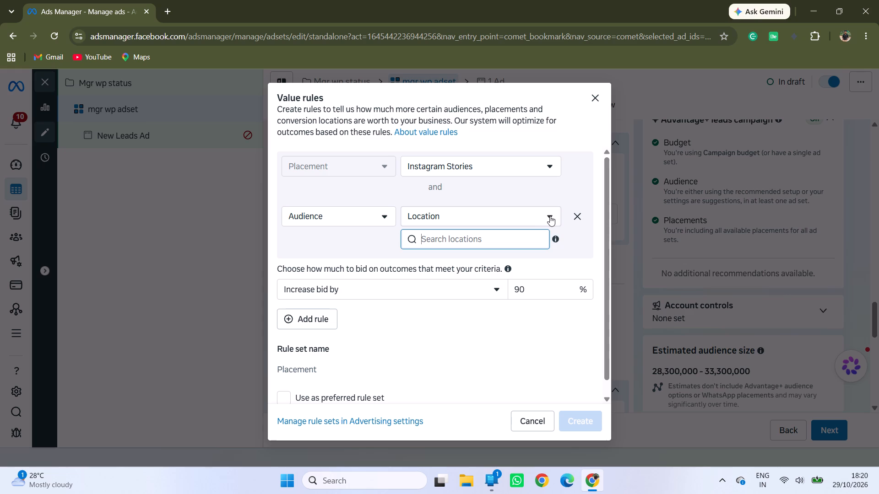
Remove the audience location criterion and create the rule set that increases the bid by 90% for Instagram Stories.
click(550, 216)
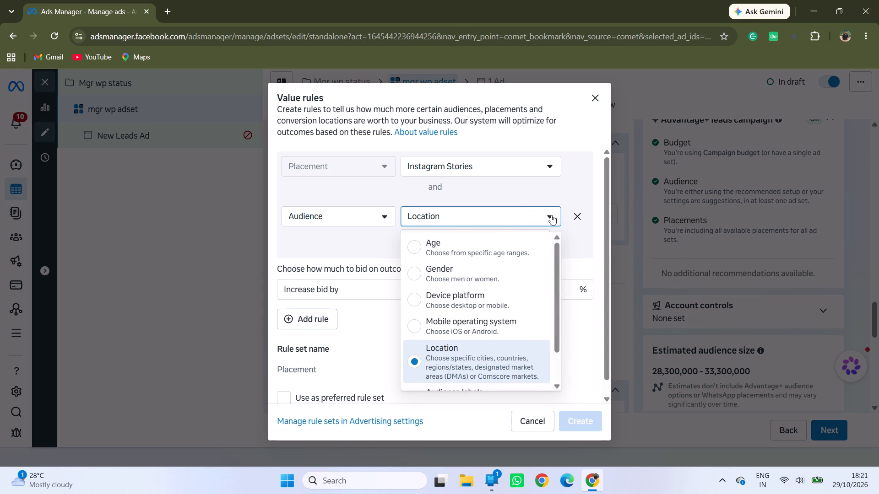
click(573, 218)
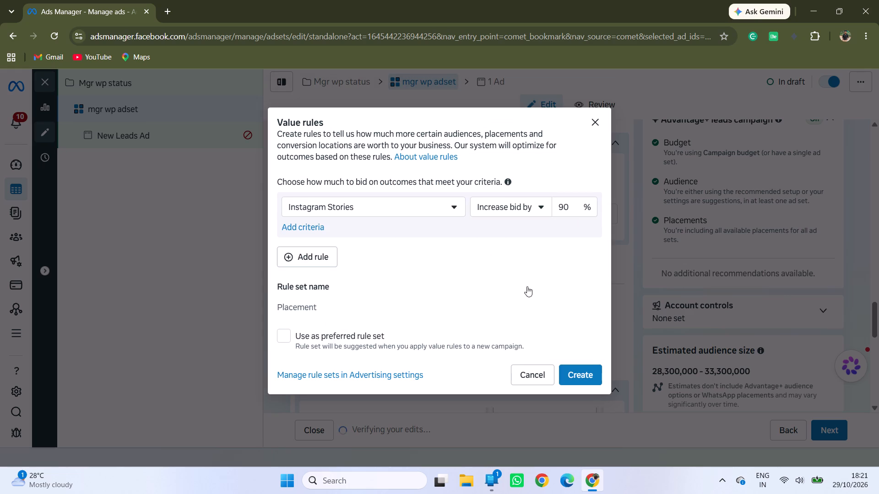
click(580, 376)
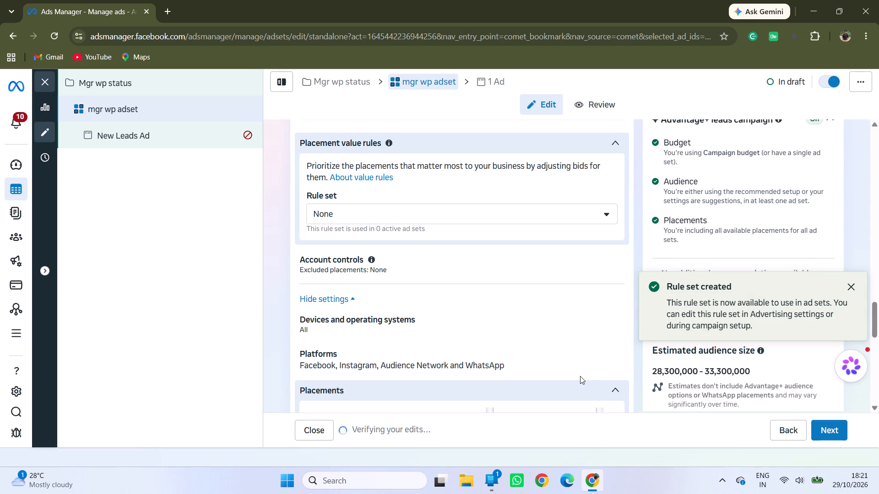
Review the ad set from its name, schedule and campaign score through the audience and policy requirements to the placement value rules.
scroll(564, 228, up, 2)
scroll(564, 228, up, 20)
scroll(564, 228, up, 3)
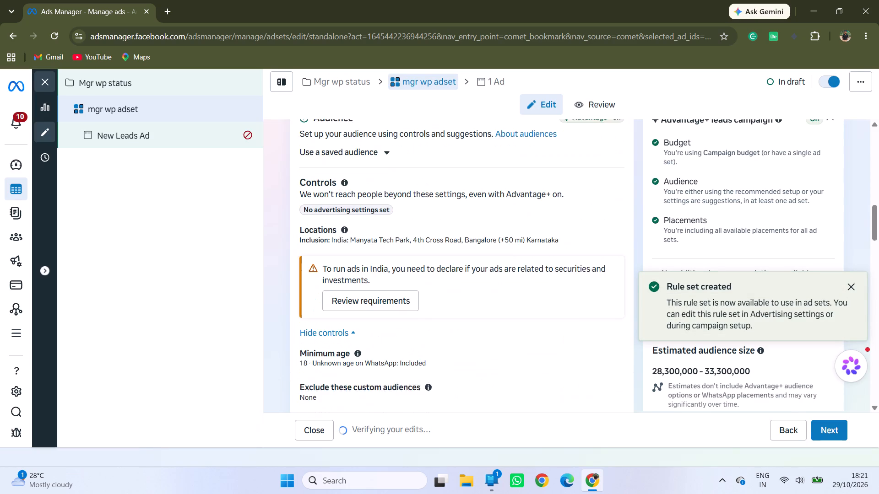
scroll(564, 228, up, 19)
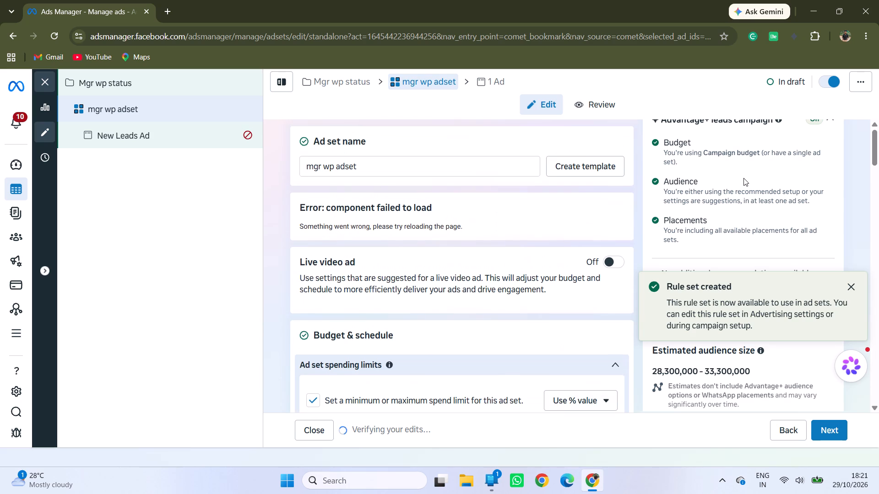
scroll(743, 178, up, 10)
scroll(846, 196, up, 3)
click(856, 285)
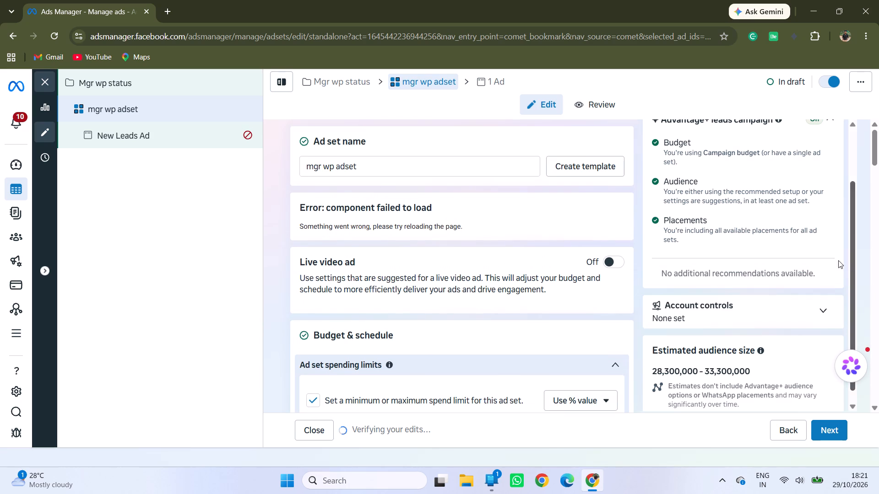
scroll(810, 247, up, 11)
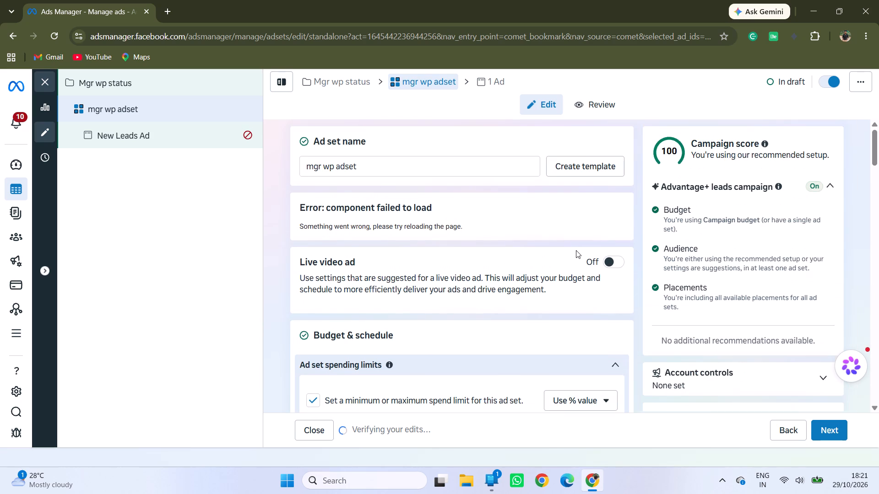
scroll(541, 269, down, 13)
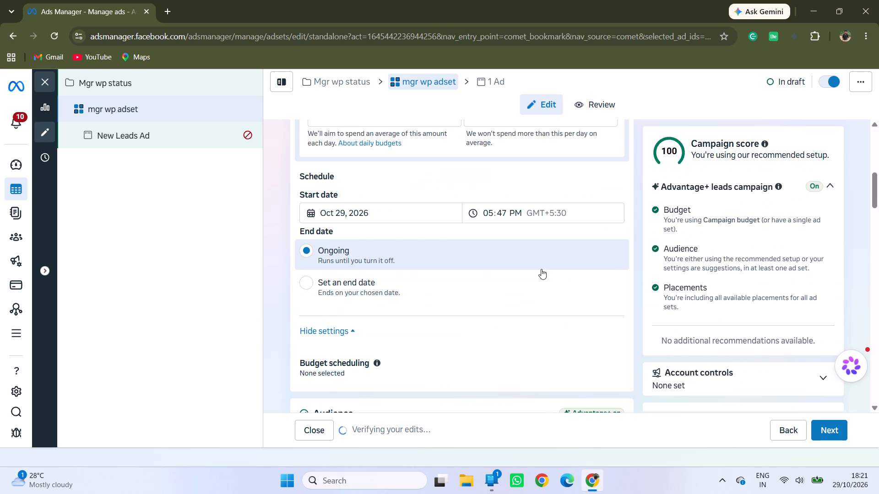
scroll(541, 269, down, 6)
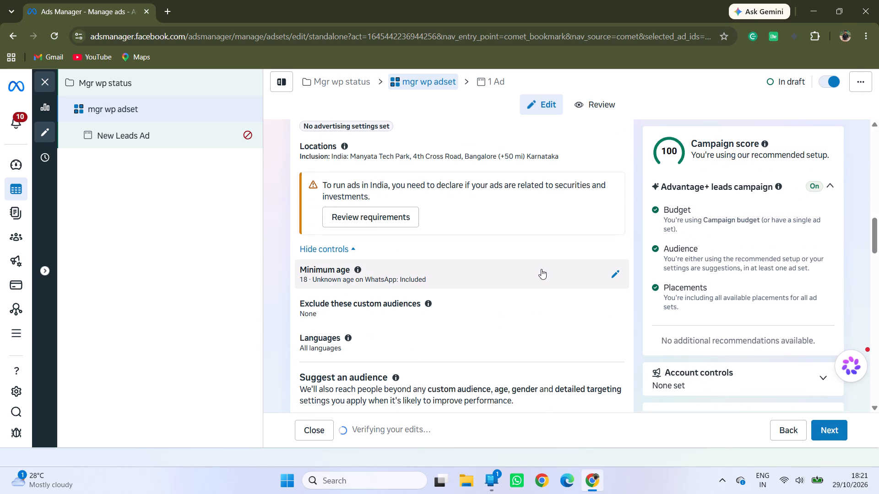
scroll(541, 269, down, 3)
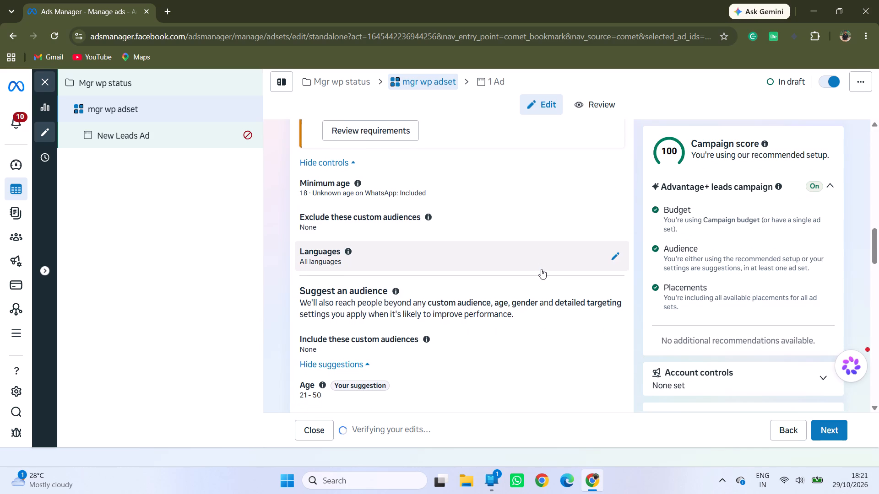
scroll(541, 269, down, 4)
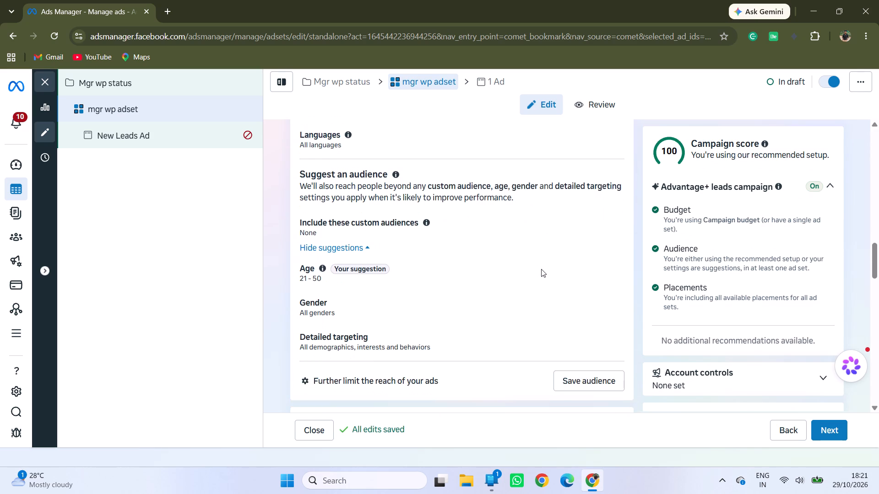
scroll(541, 269, down, 3)
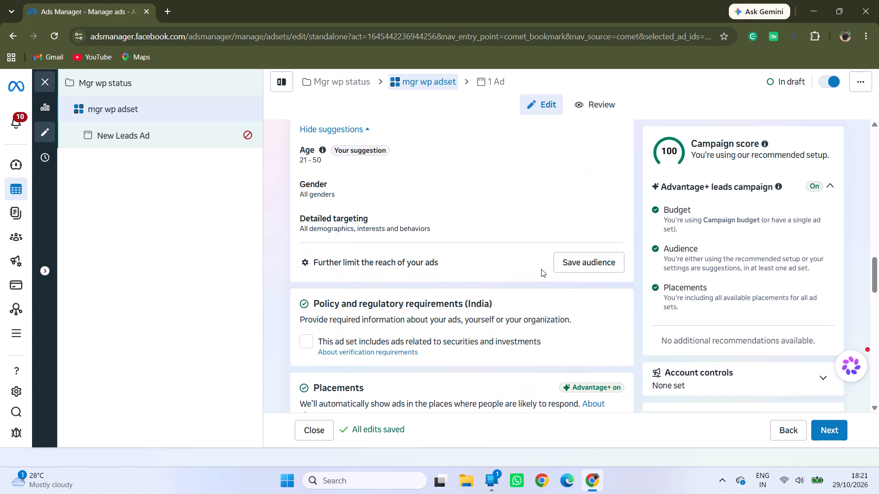
scroll(412, 295, down, 1)
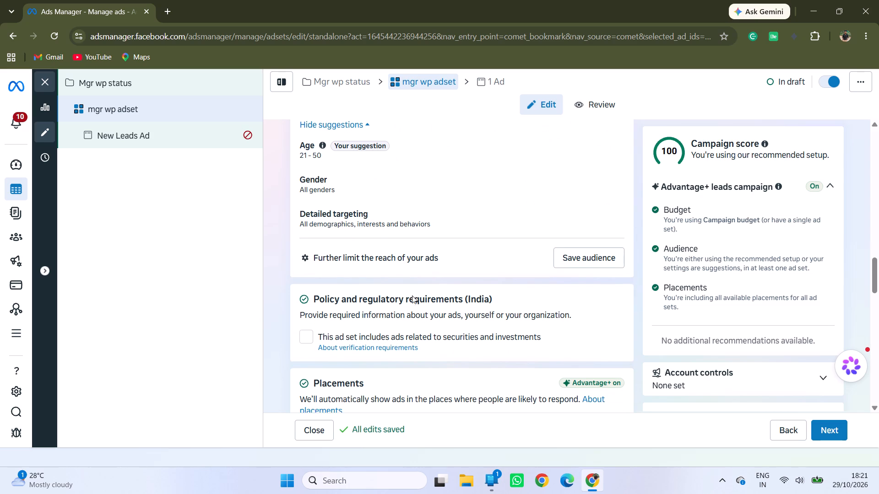
scroll(412, 295, down, 4)
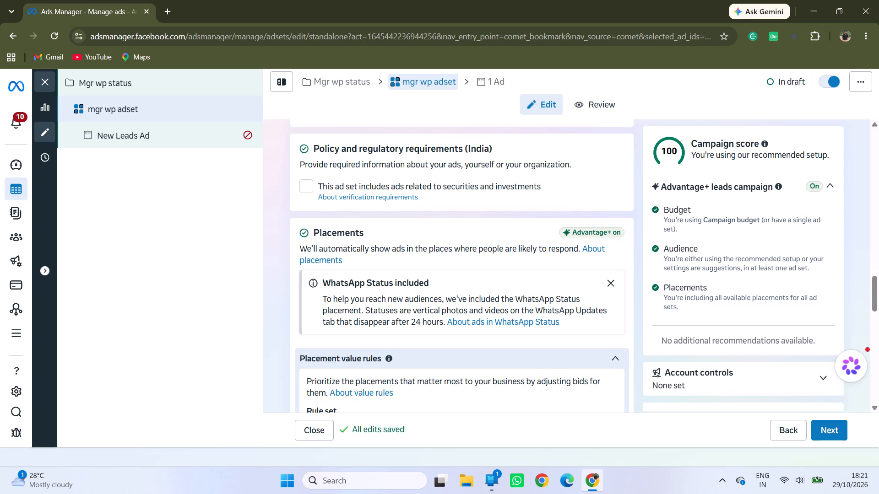
scroll(372, 288, down, 5)
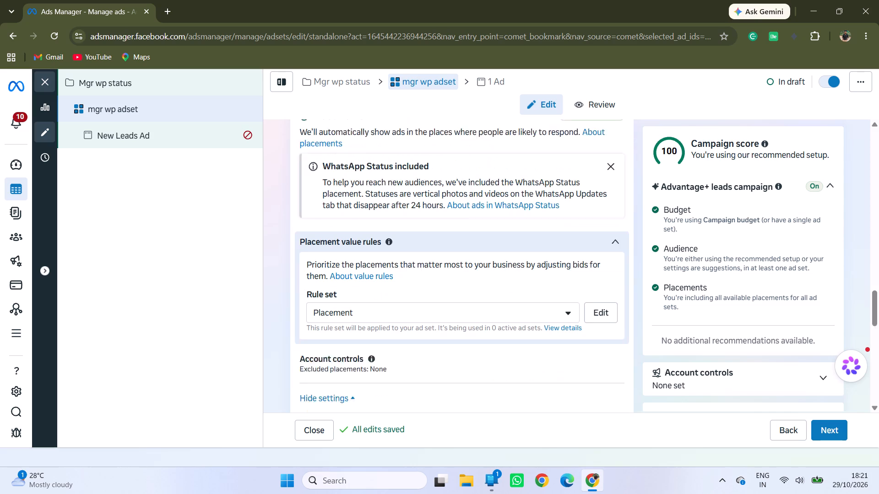
scroll(372, 288, down, 1)
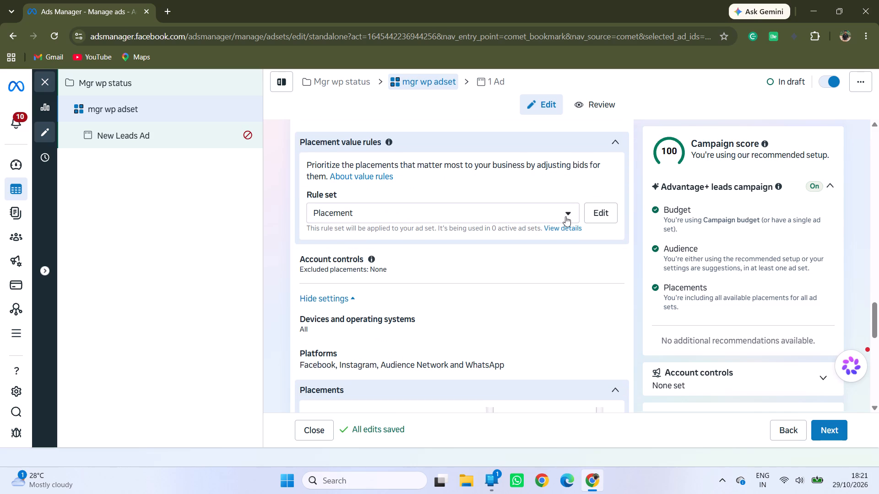
Check the available value rule sets, keeping Placement selected, and view the account controls for excluded placements.
click(565, 216)
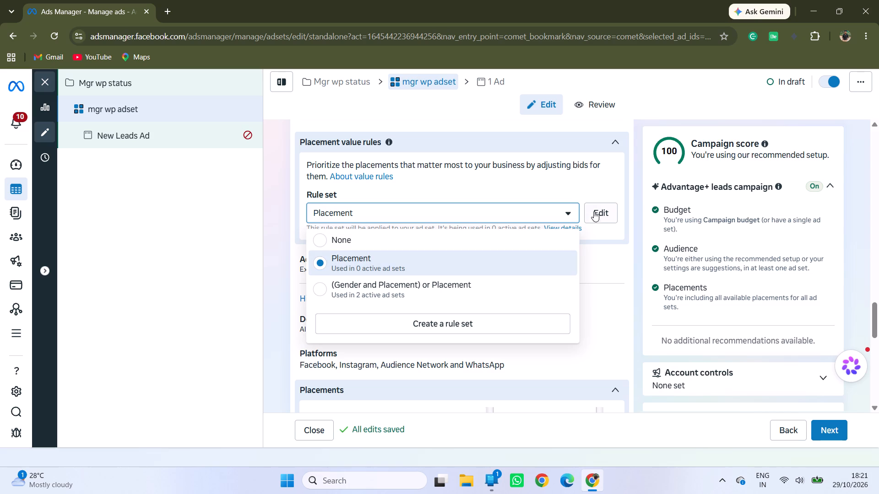
click(533, 265)
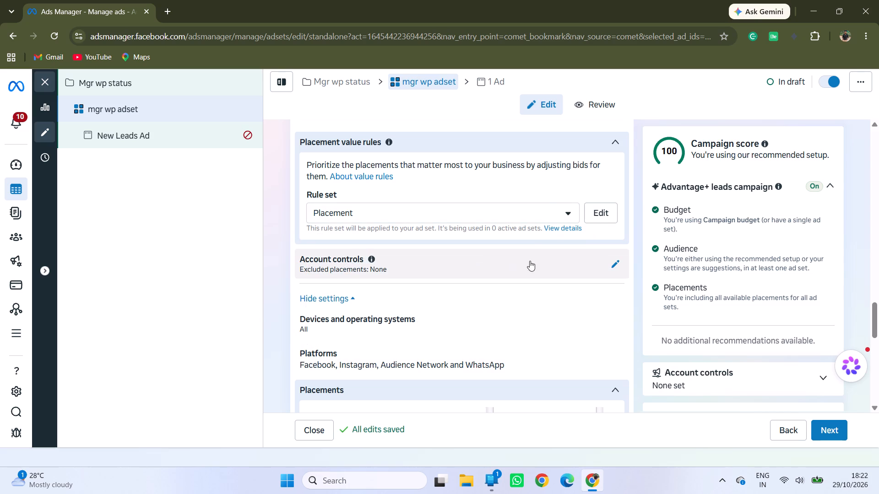
click(613, 265)
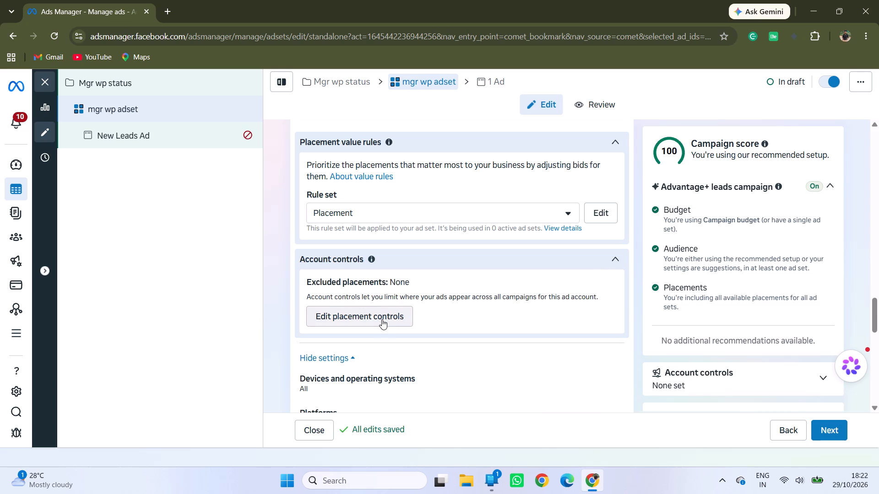
click(617, 257)
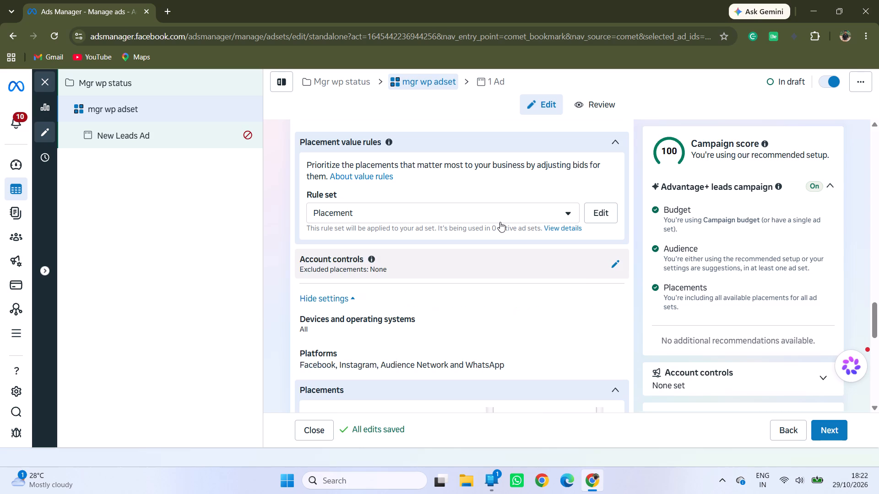
Inspect the Placement rule set's bid rule and preferred rule set option, leaving without saving.
click(597, 211)
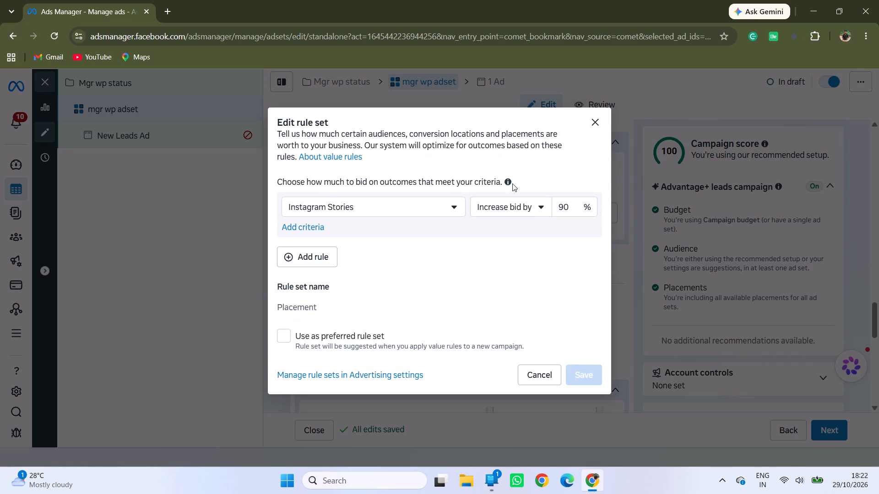
click(279, 338)
click(279, 338)
click(593, 123)
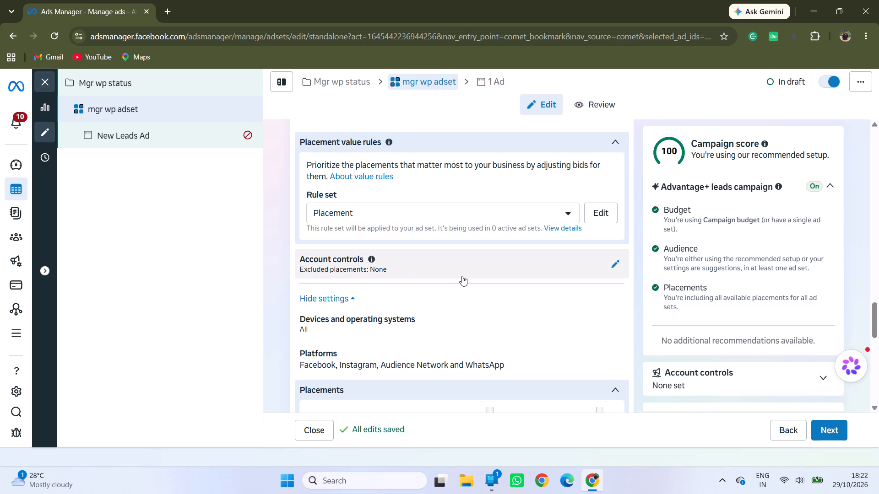
Expand the ad set's account controls and open the placement controls for editing.
click(618, 263)
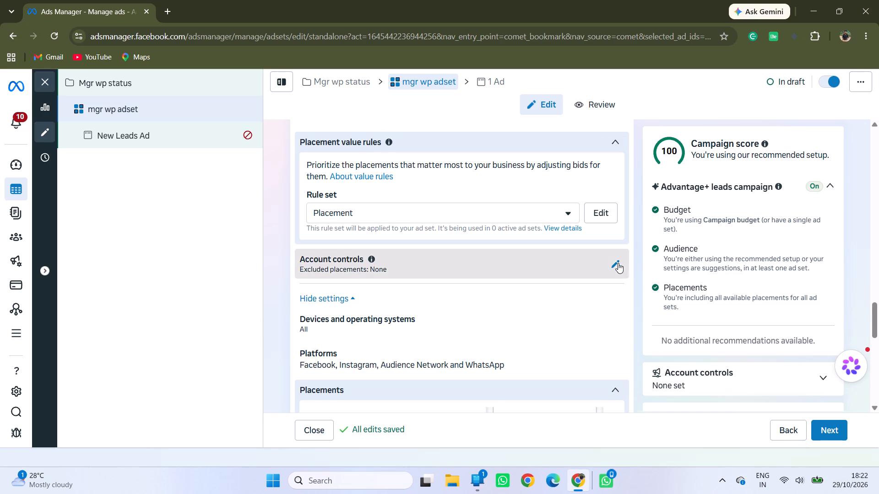
click(373, 320)
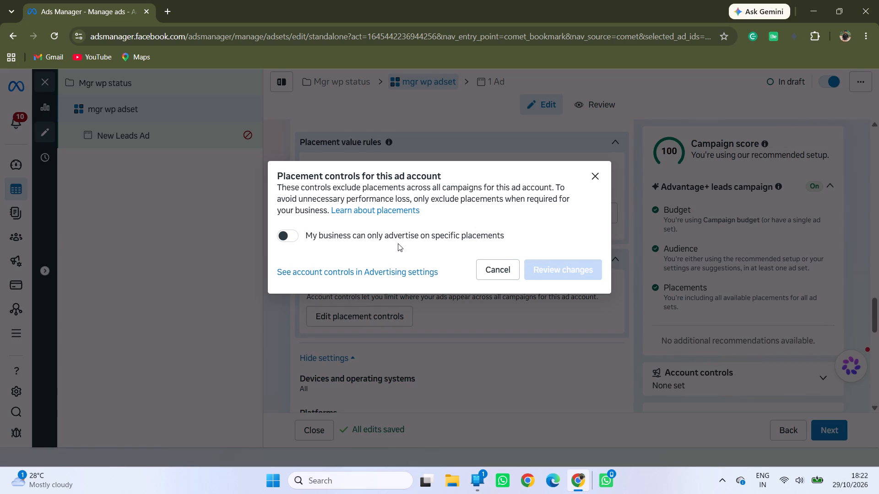
Close the ad account's placement controls without restricting any placements.
click(598, 172)
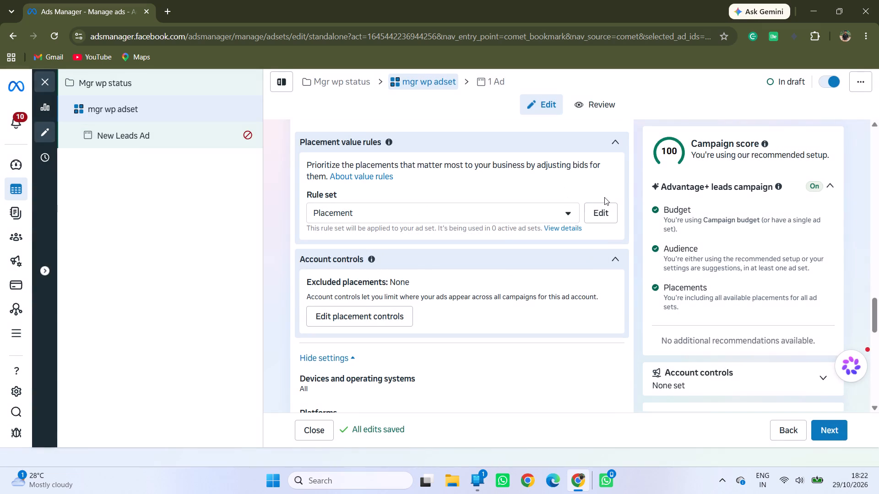
Check the available rule sets under the placement value rules and keep Placement selected.
click(564, 211)
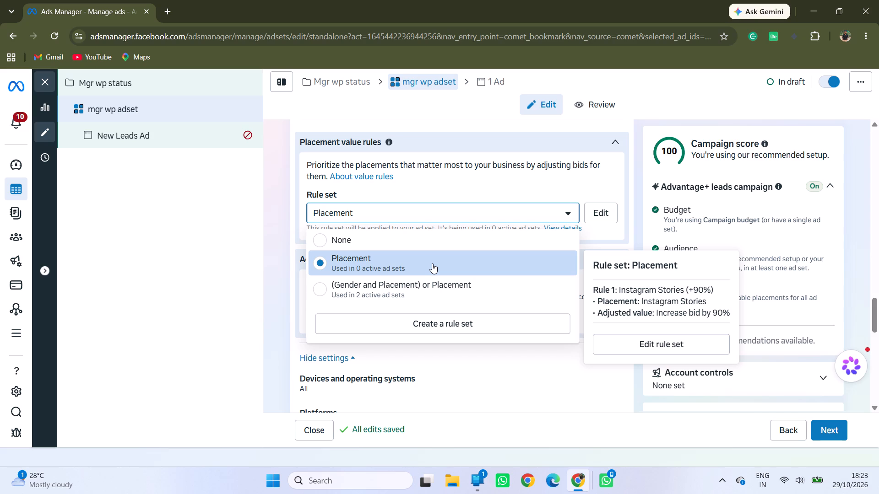
click(432, 263)
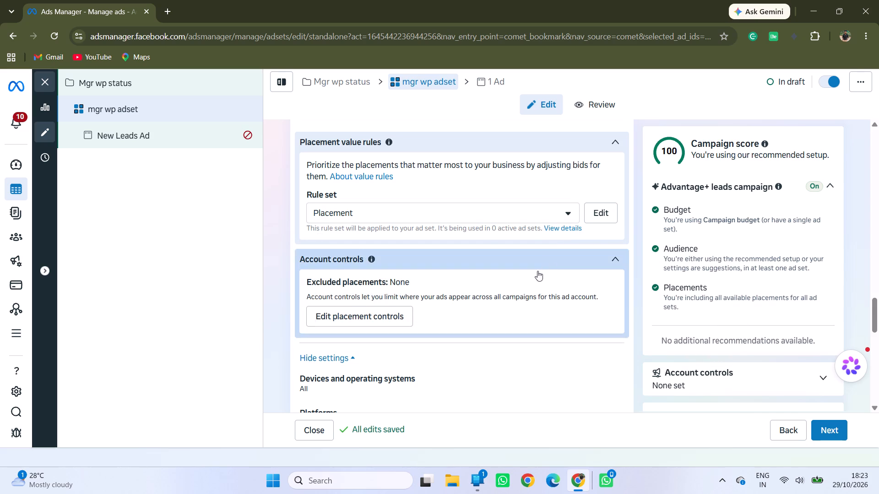
scroll(533, 281, down, 2)
scroll(533, 281, up, 1)
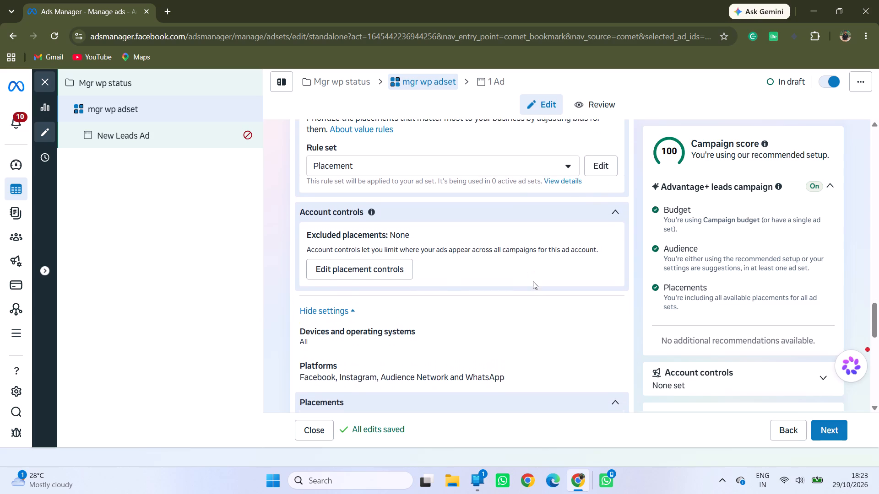
scroll(533, 281, up, 1)
click(573, 220)
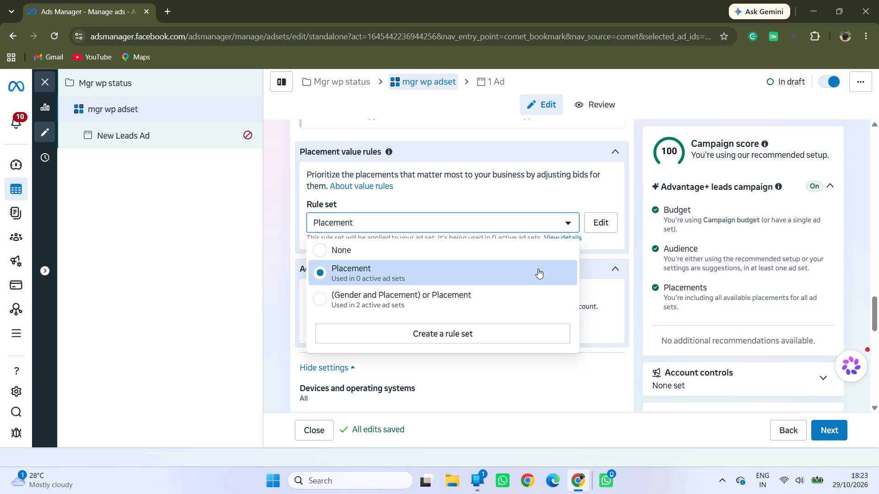
click(452, 274)
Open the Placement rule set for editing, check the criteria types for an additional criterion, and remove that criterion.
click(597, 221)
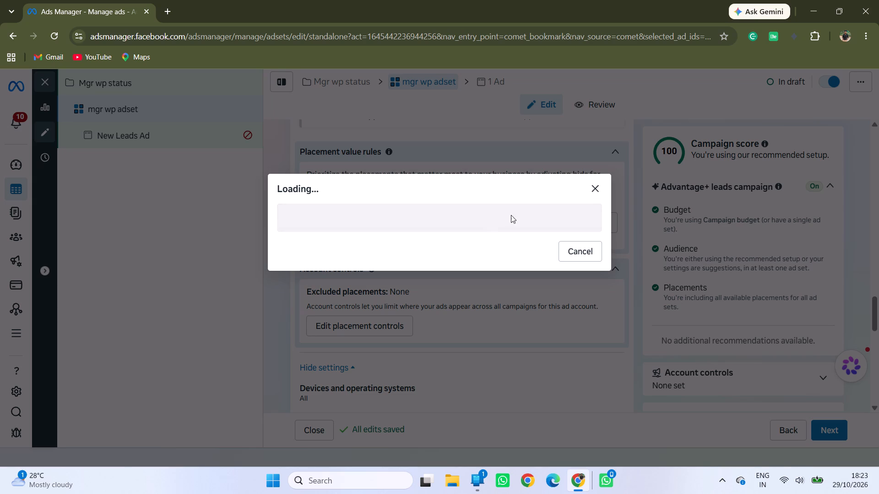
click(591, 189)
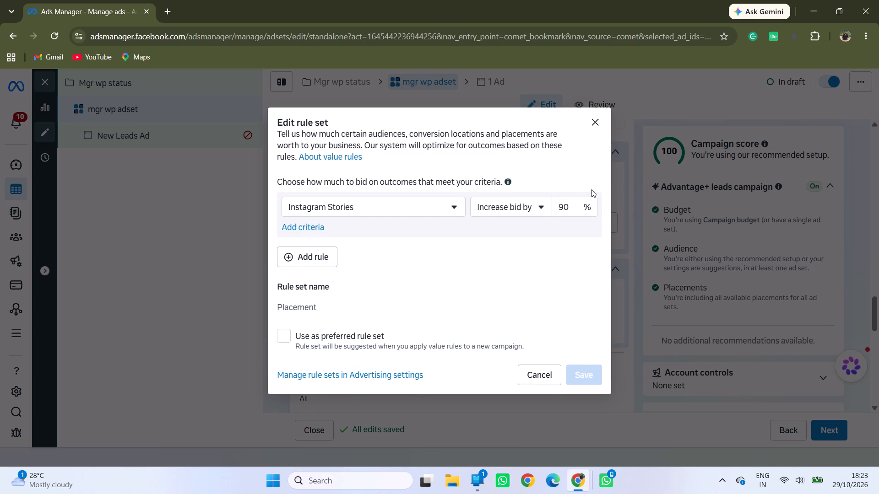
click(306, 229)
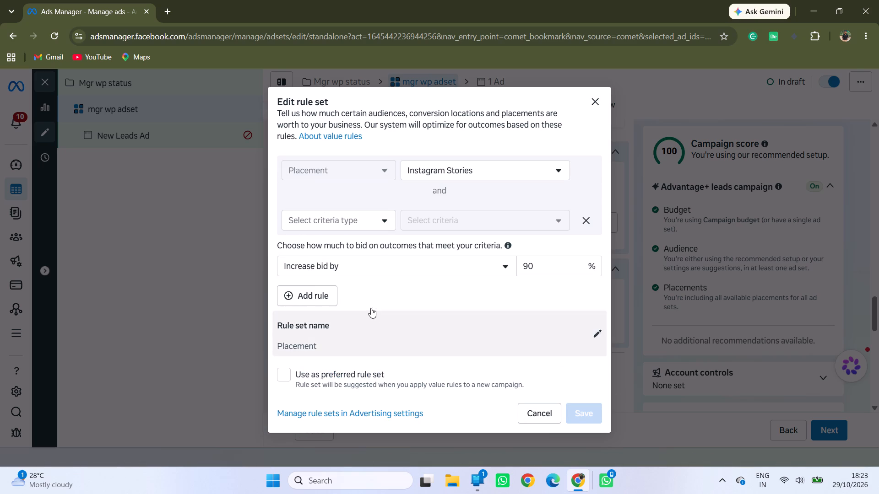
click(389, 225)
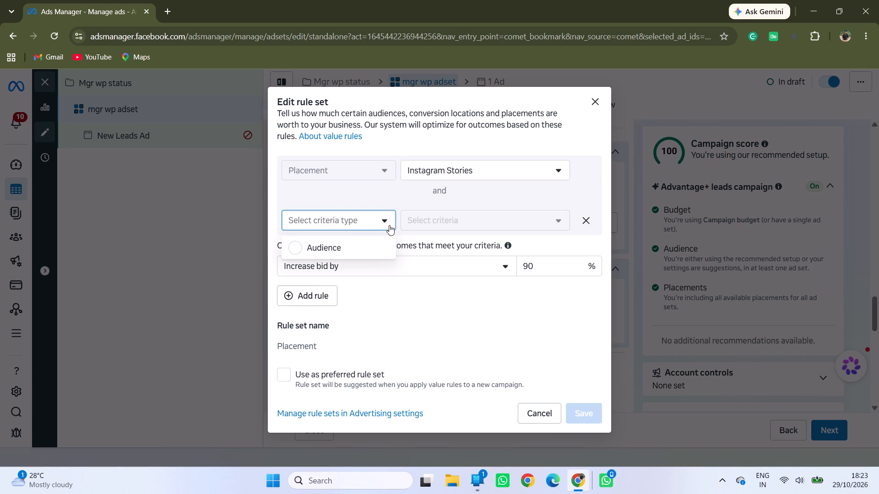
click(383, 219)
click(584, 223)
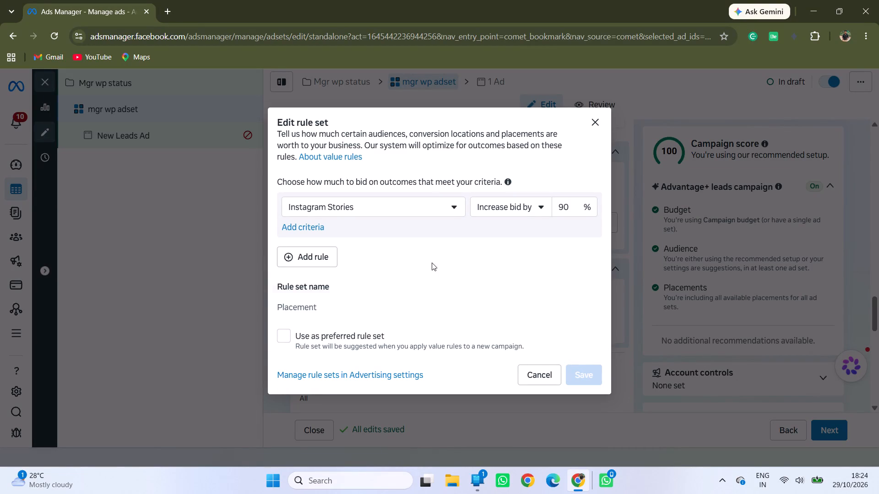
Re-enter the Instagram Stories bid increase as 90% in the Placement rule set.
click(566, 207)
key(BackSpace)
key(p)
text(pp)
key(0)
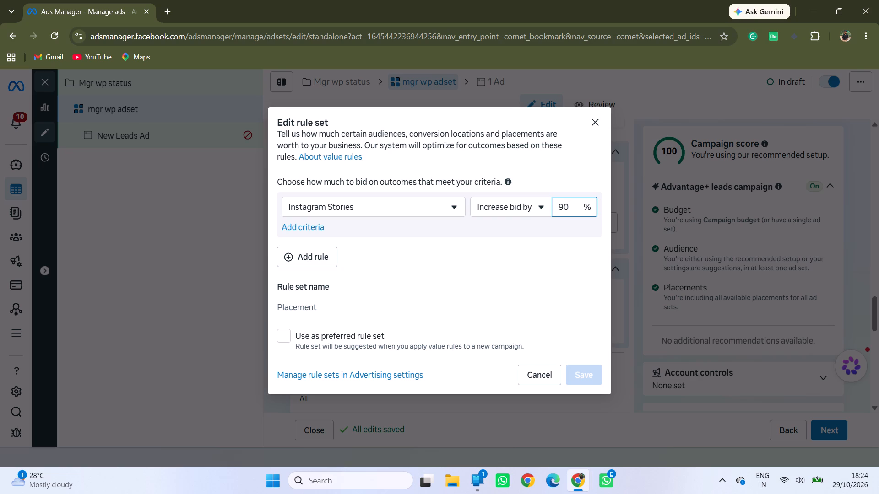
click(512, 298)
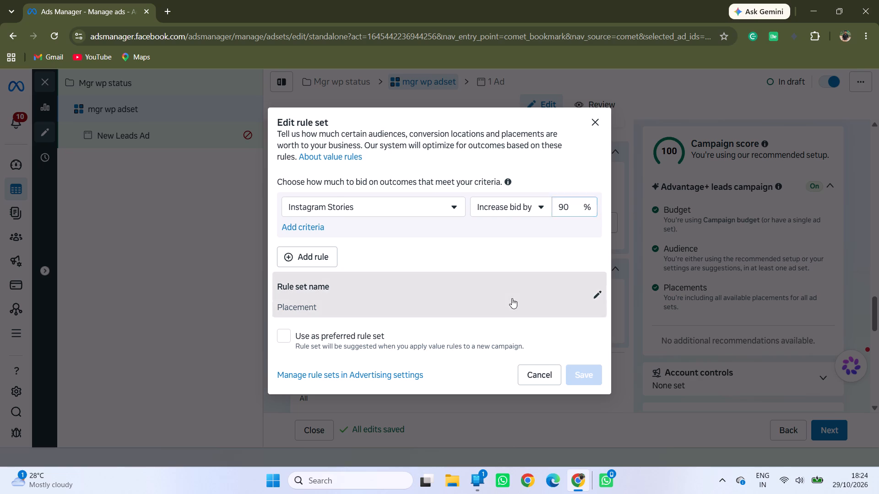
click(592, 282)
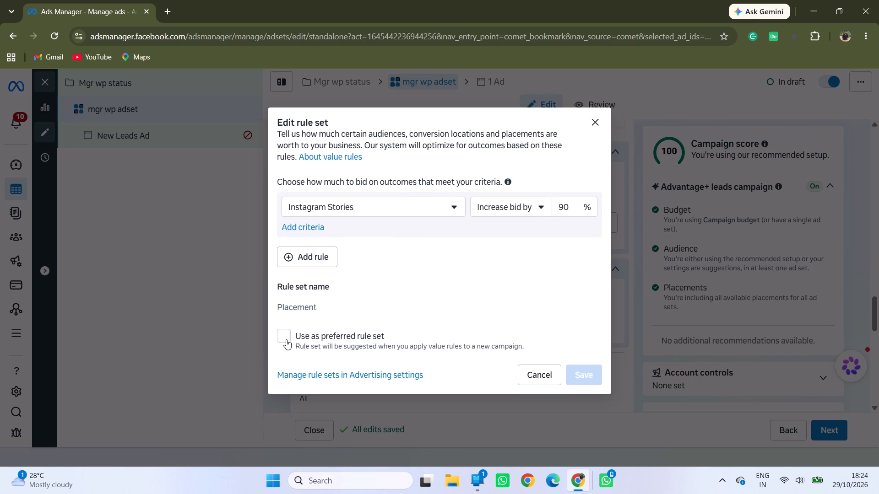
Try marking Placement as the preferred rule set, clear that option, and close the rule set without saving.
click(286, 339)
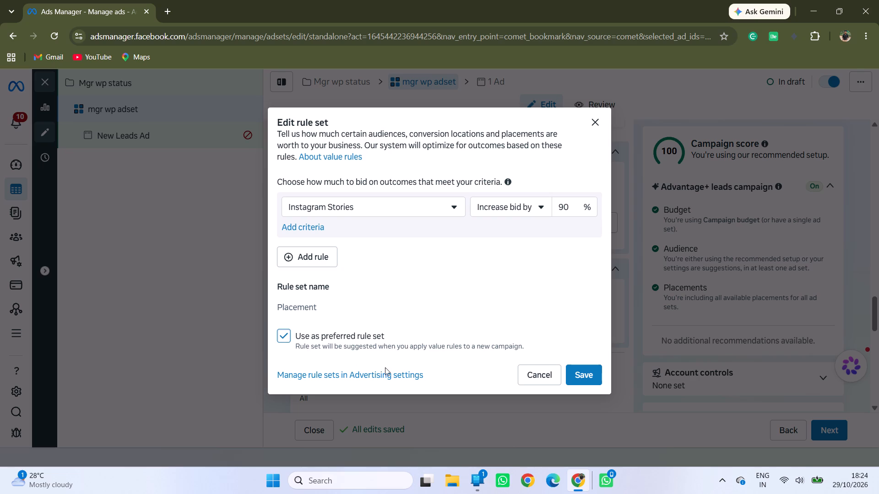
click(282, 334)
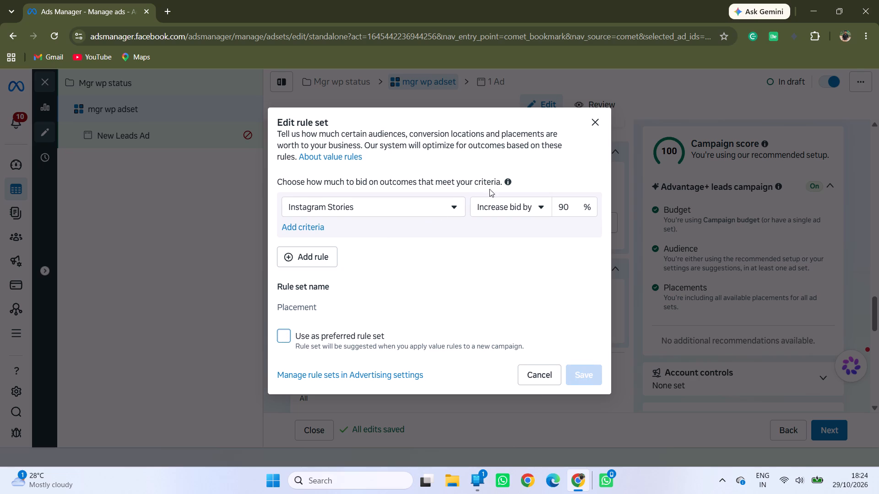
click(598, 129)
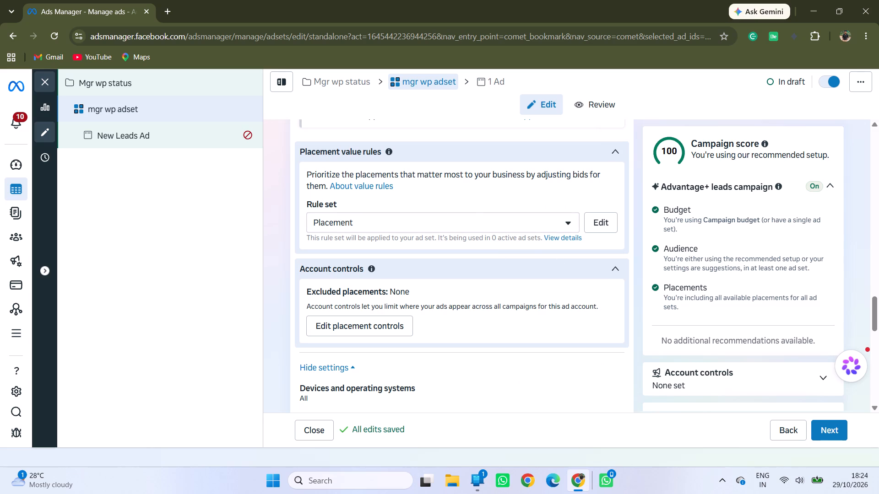
Examine the available placement value rule sets and the placement categories included in the ad set.
click(570, 222)
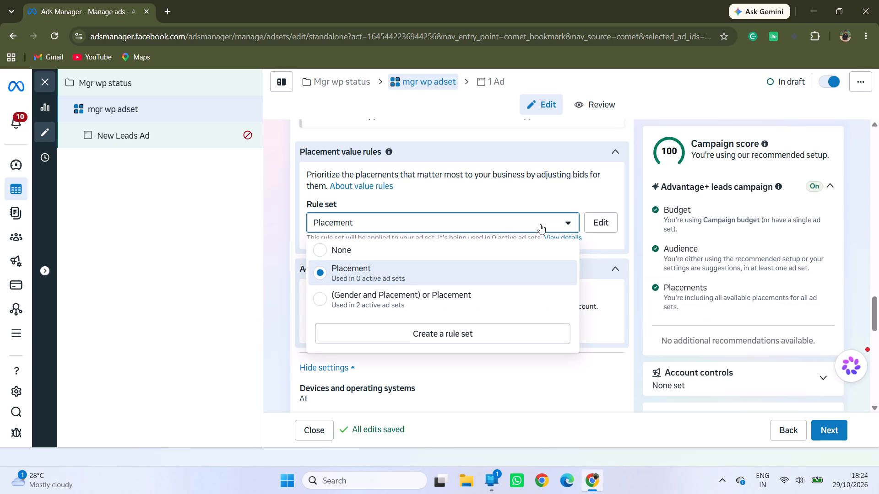
click(568, 221)
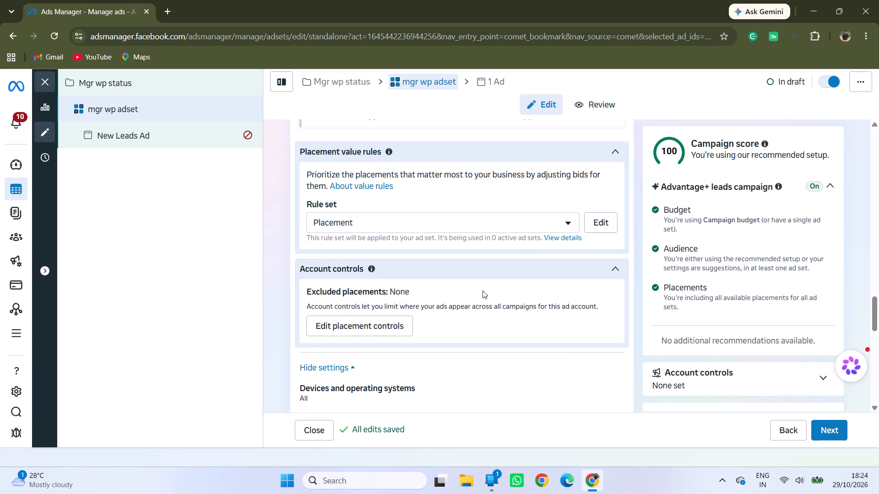
scroll(483, 290, down, 9)
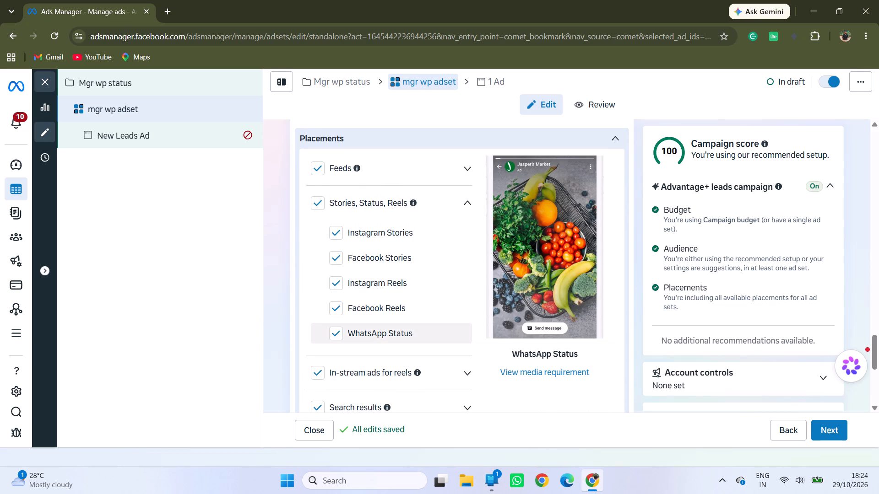
scroll(391, 333, down, 3)
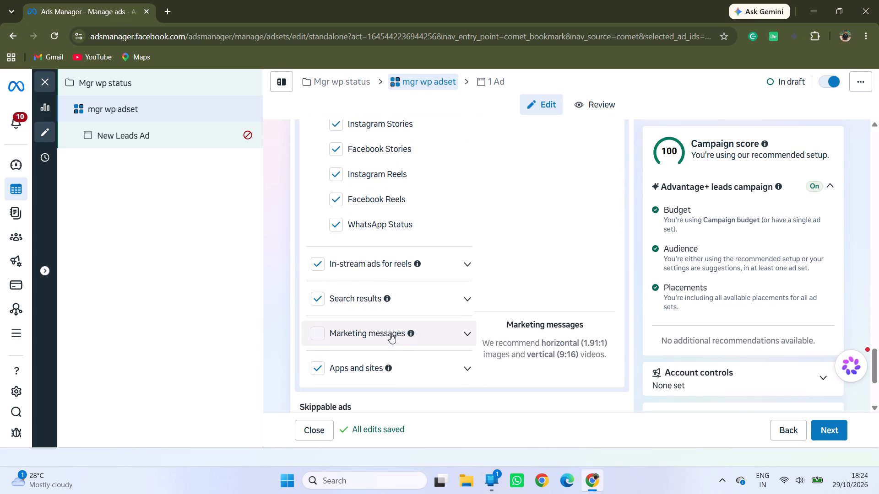
scroll(391, 333, up, 1)
scroll(391, 333, down, 1)
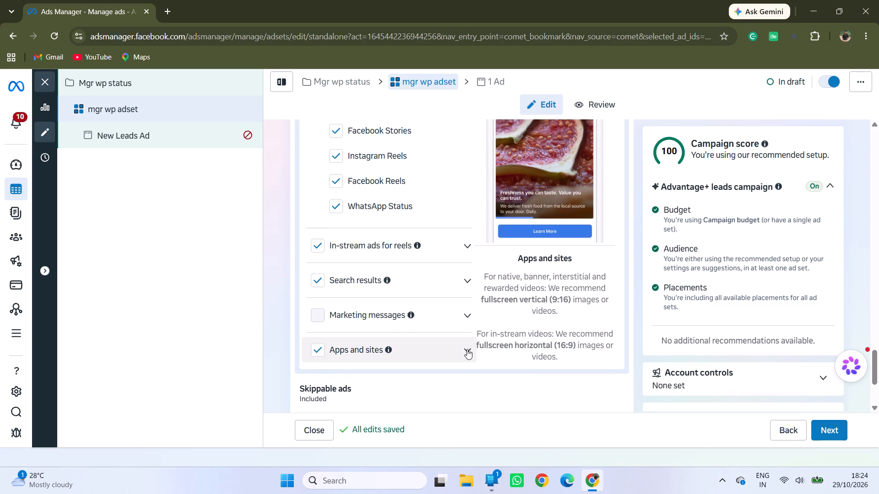
scroll(467, 349, up, 1)
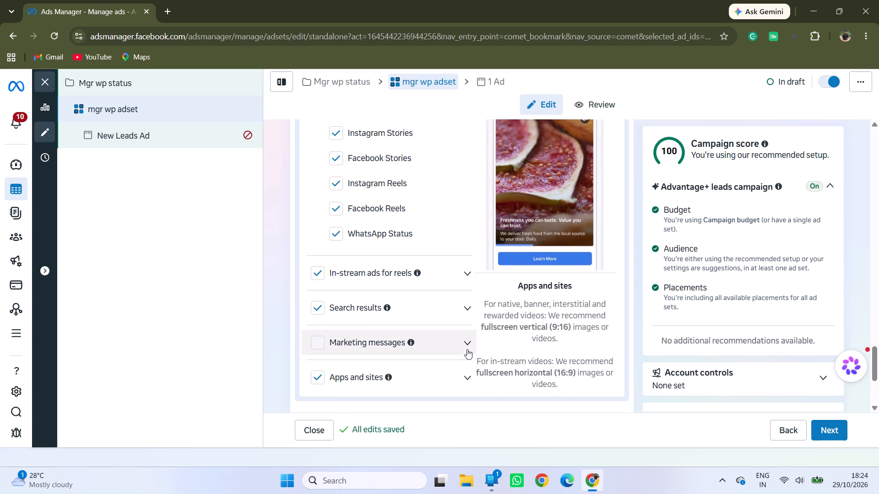
scroll(467, 349, up, 2)
scroll(467, 349, down, 2)
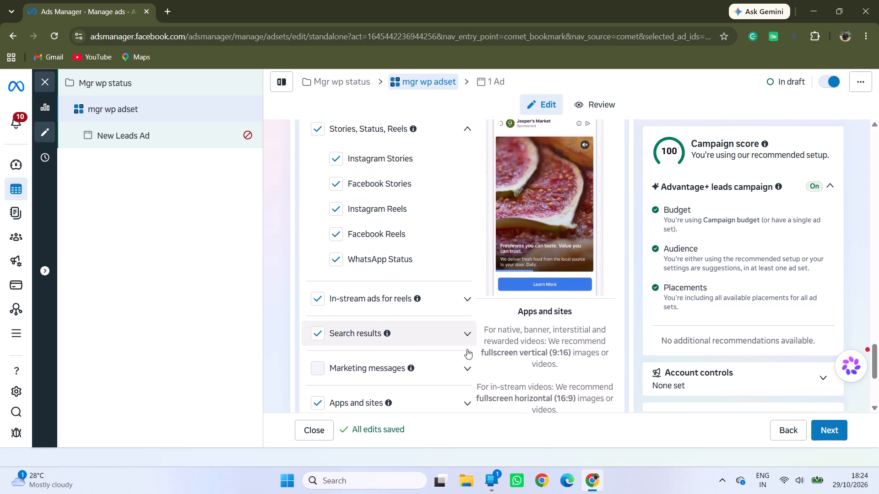
Exclude the Apps and sites placements, including both Audience Network options, from the mgr wp adset.
click(464, 382)
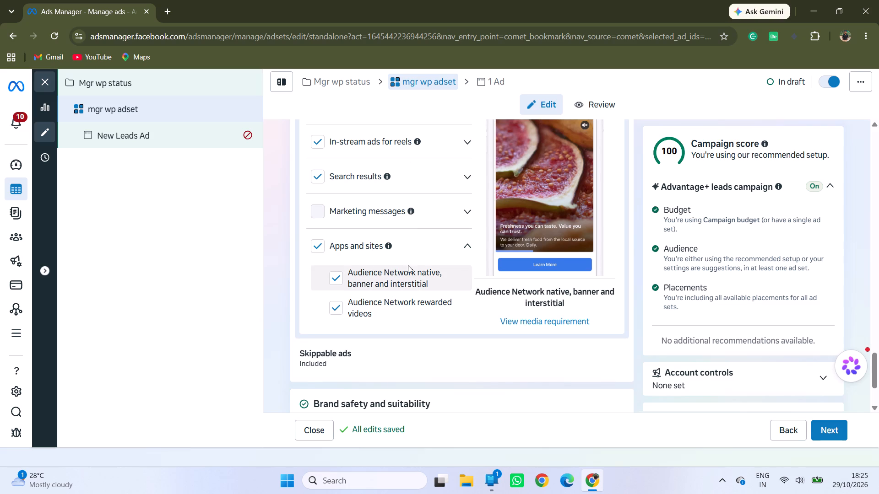
click(320, 244)
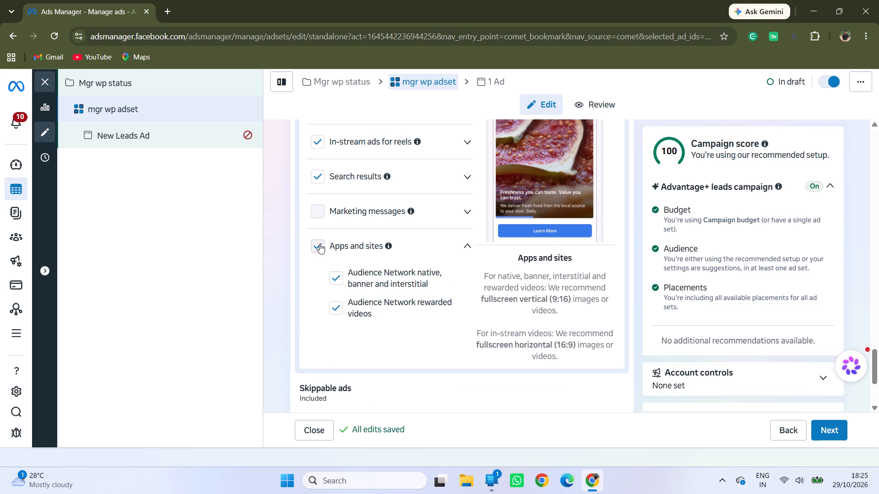
scroll(435, 265, up, 3)
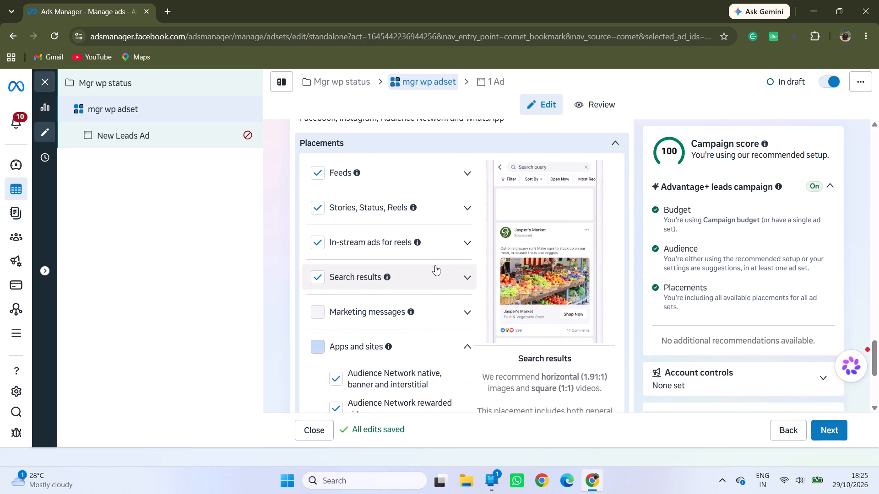
scroll(435, 265, down, 2)
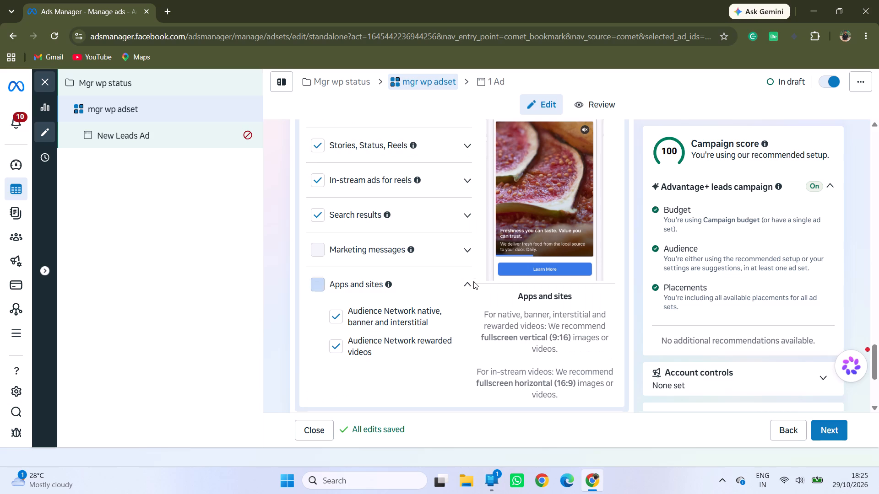
click(471, 280)
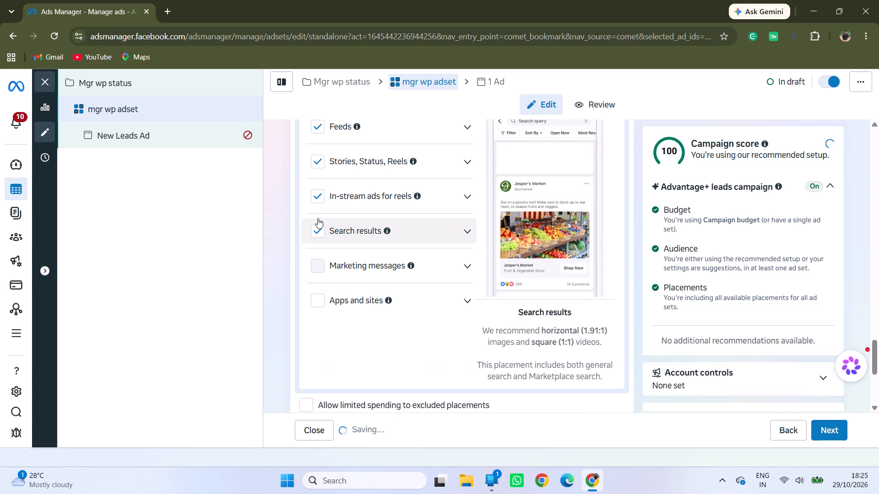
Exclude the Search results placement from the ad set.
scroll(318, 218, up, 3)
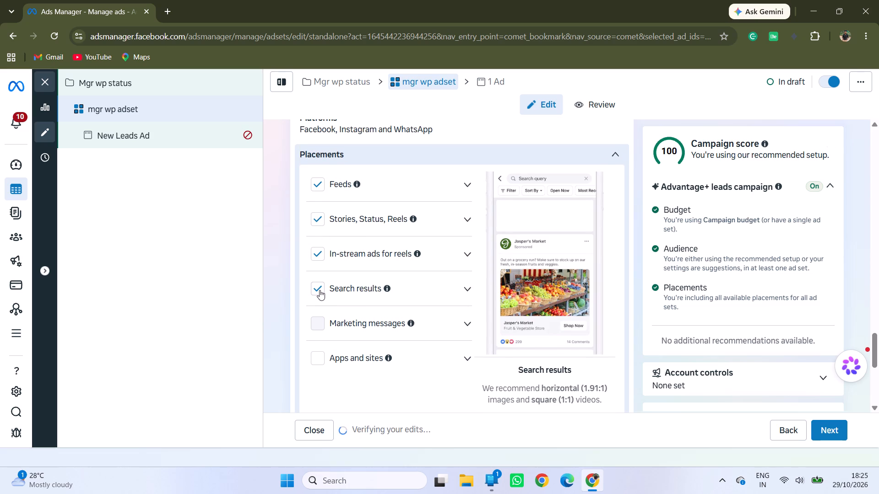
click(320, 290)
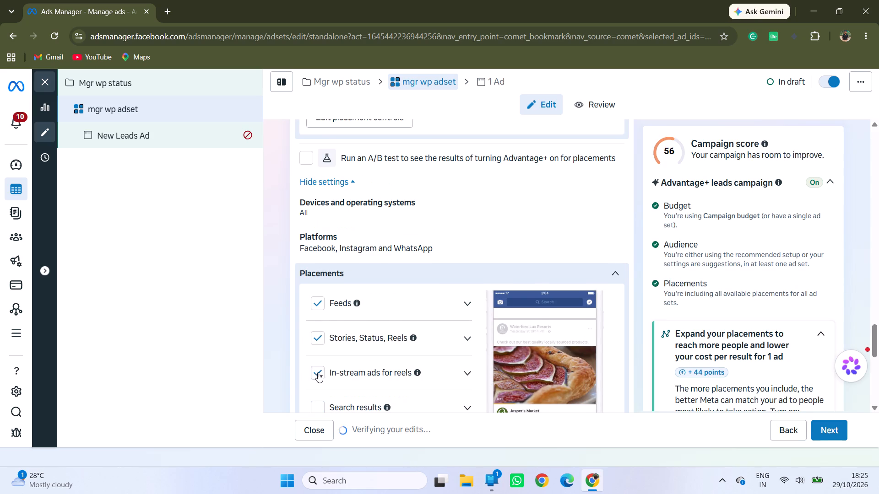
Review the remaining placements alongside the campaign score's recommendation on expanding placements and the estimated audience size.
scroll(365, 359, down, 1)
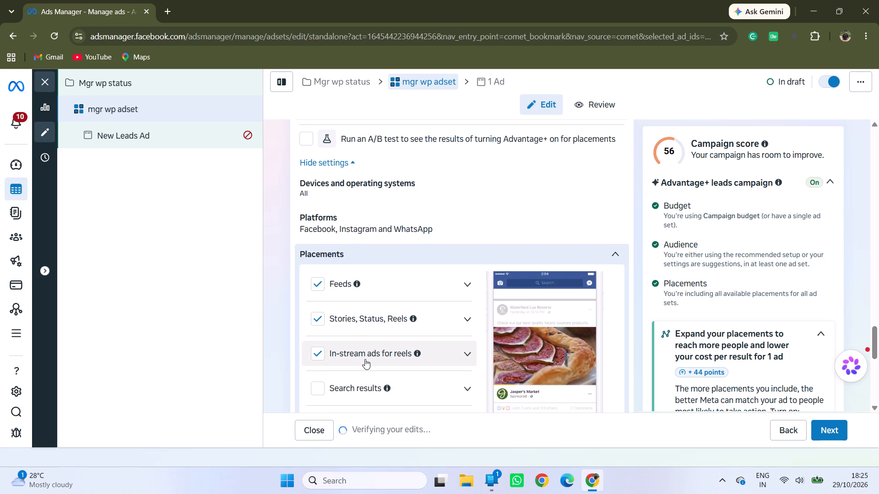
scroll(401, 337, down, 1)
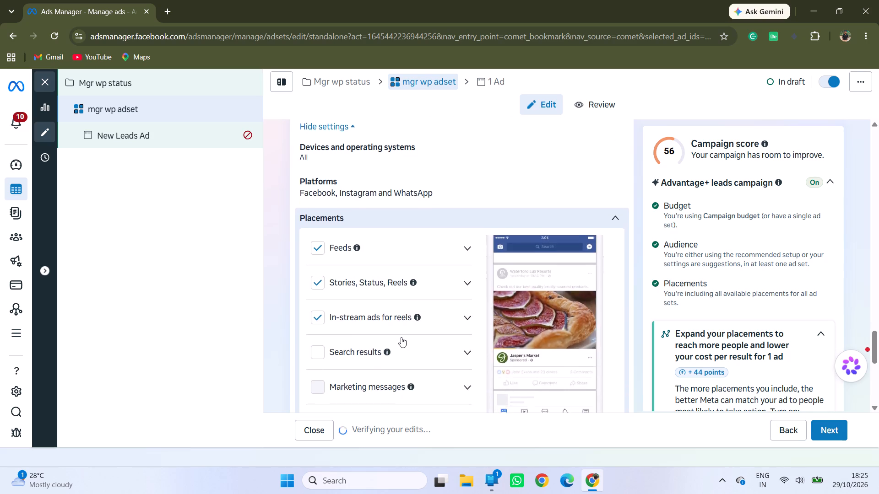
scroll(401, 337, down, 1)
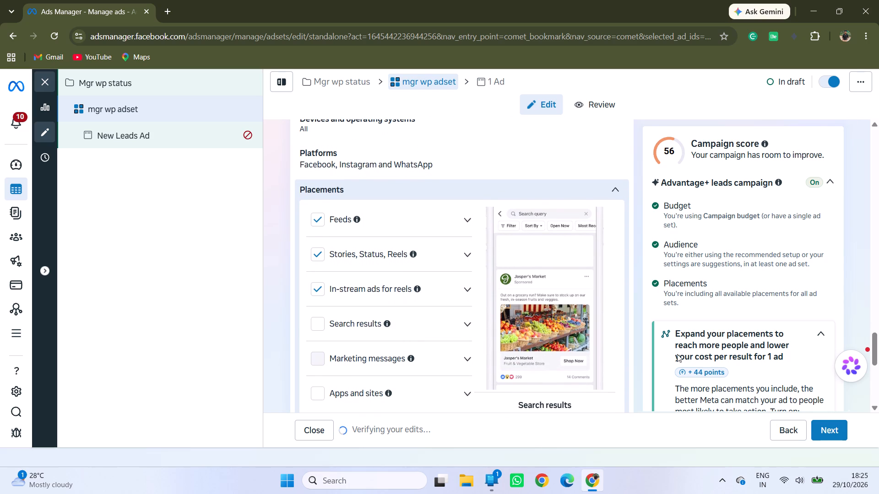
scroll(721, 336, down, 5)
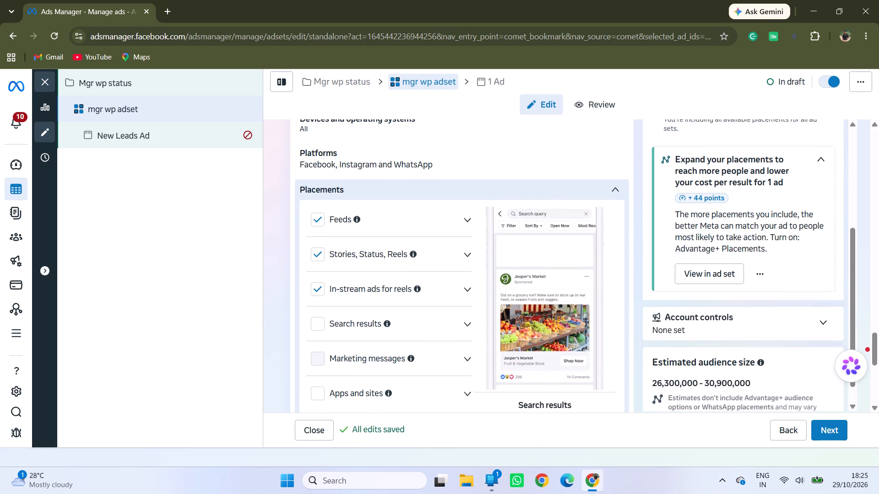
scroll(721, 336, down, 6)
scroll(721, 336, up, 6)
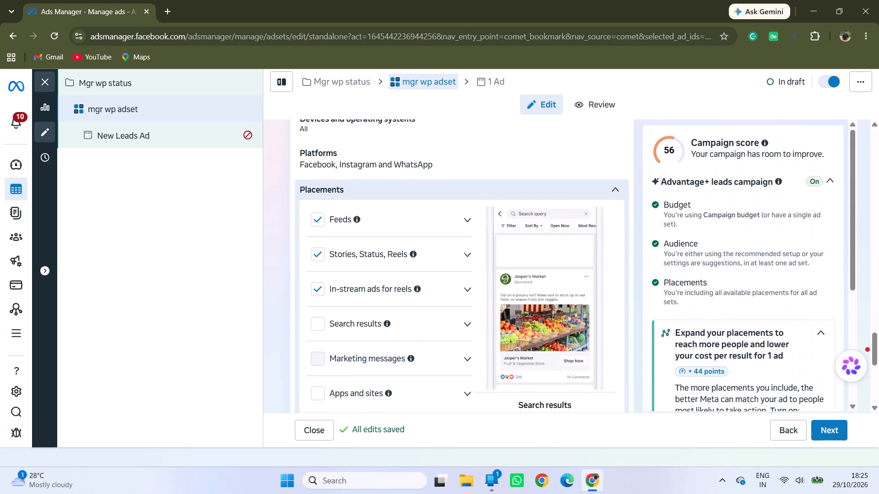
scroll(721, 336, up, 2)
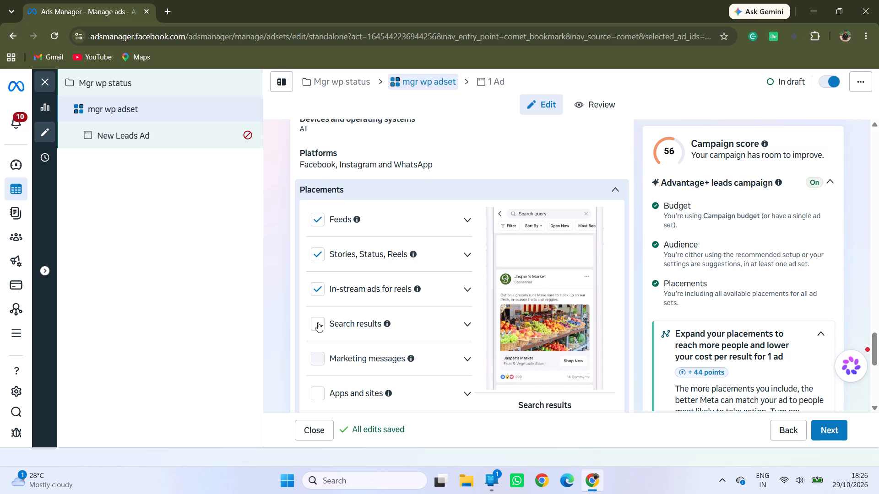
scroll(318, 322, down, 1)
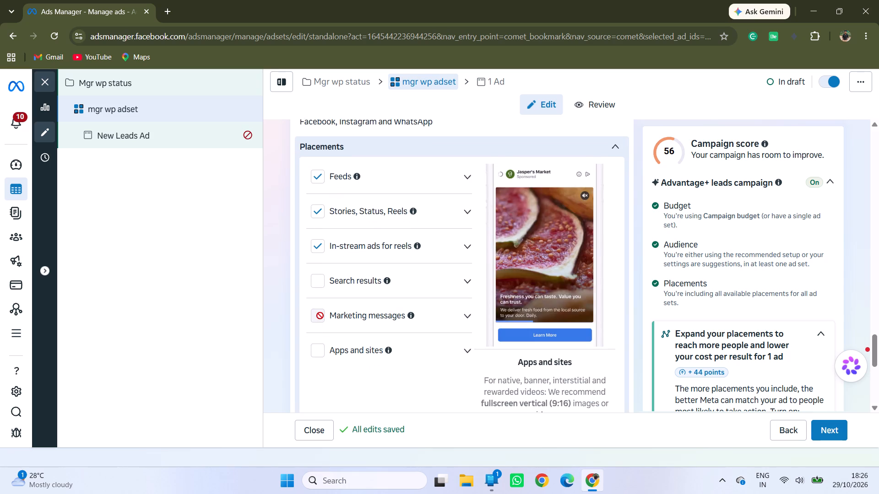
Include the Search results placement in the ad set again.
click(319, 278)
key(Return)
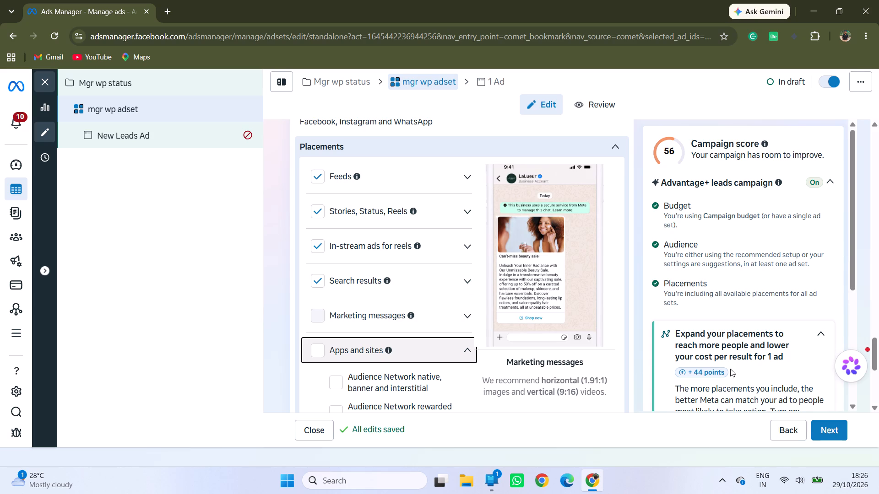
Check the campaign score's recommendation on expanding placements again and collapse the Apps and sites placement options.
scroll(723, 377, down, 3)
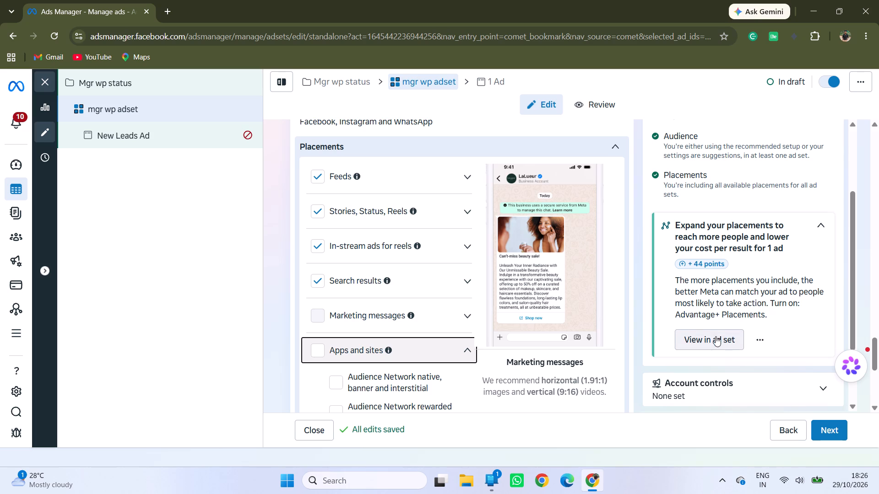
scroll(702, 212, up, 1)
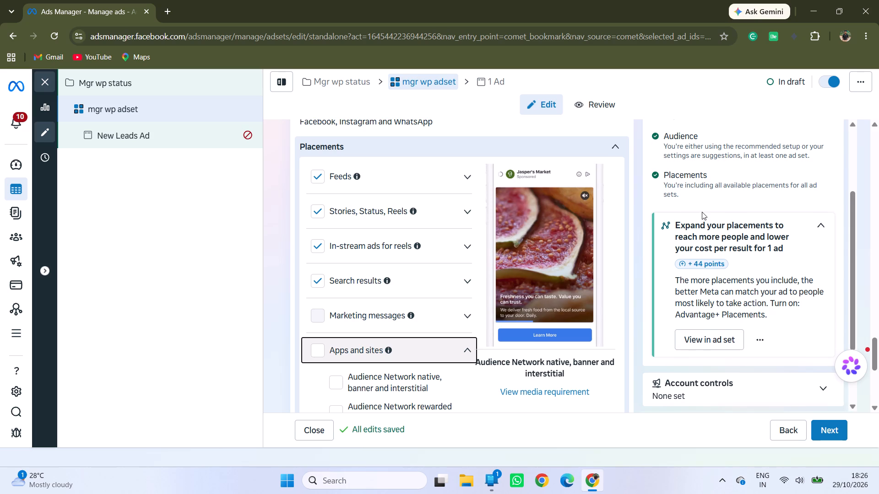
scroll(702, 212, up, 9)
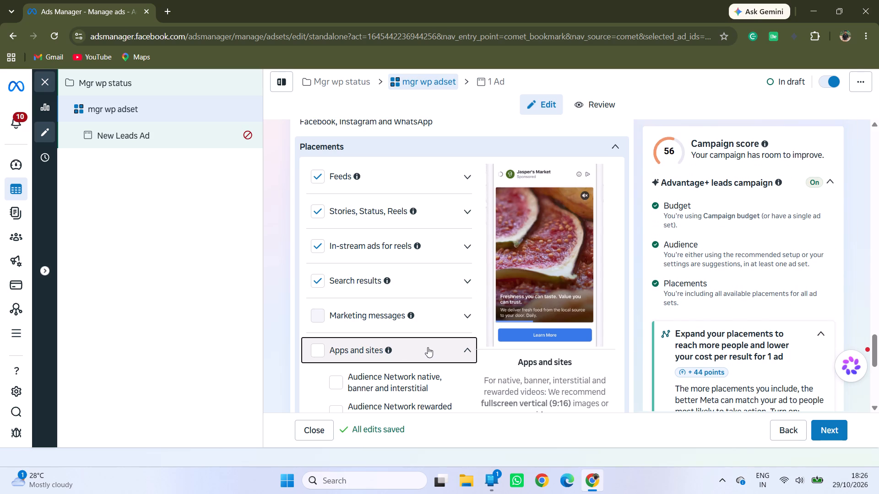
click(470, 349)
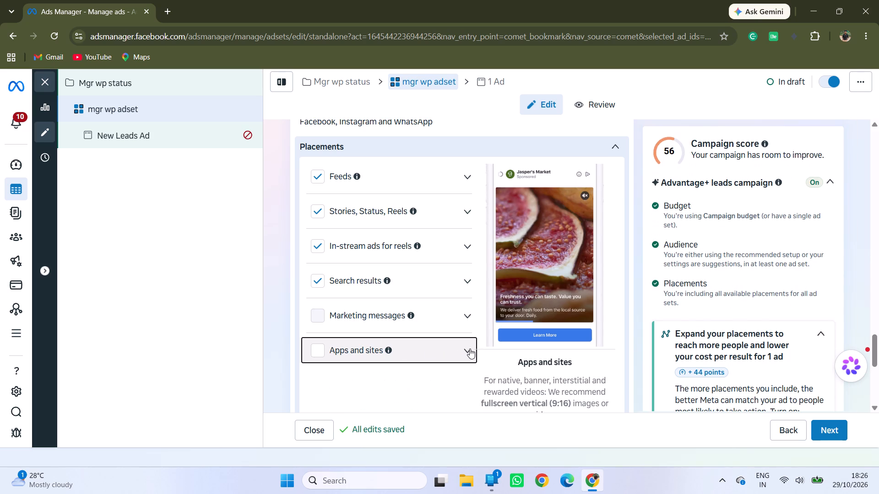
Exclude the Search results placement from the ad set.
click(317, 279)
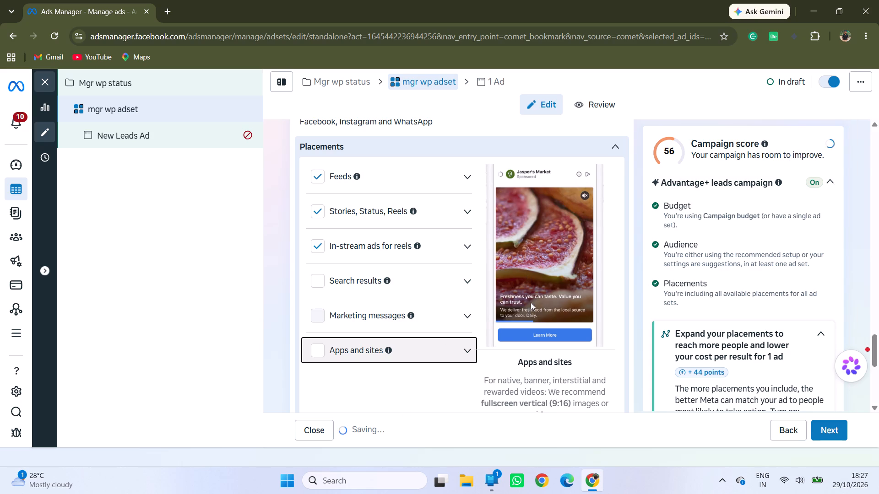
Examine the campaign score's recommendation on expanding placements and view the related settings in the ad set.
scroll(705, 367, down, 4)
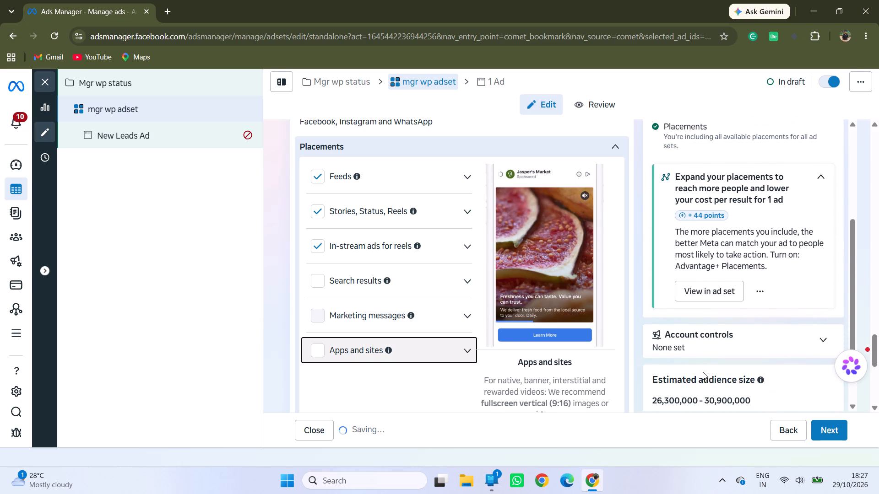
scroll(703, 372, down, 1)
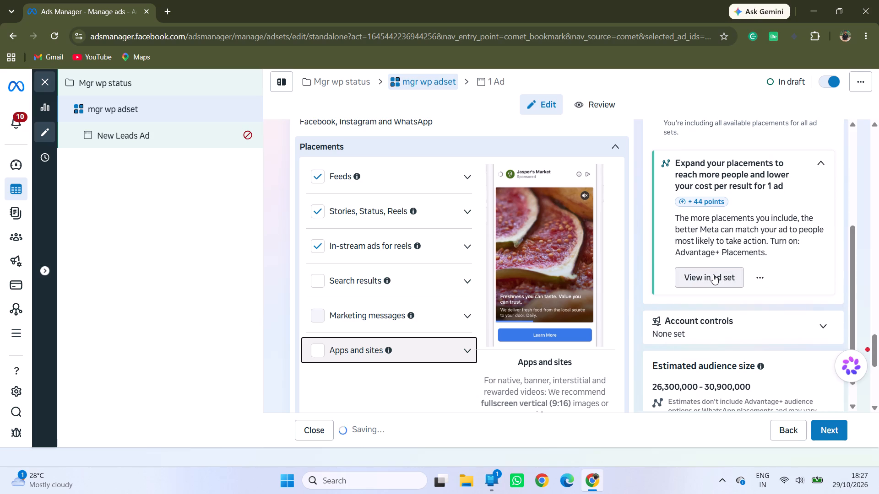
click(713, 274)
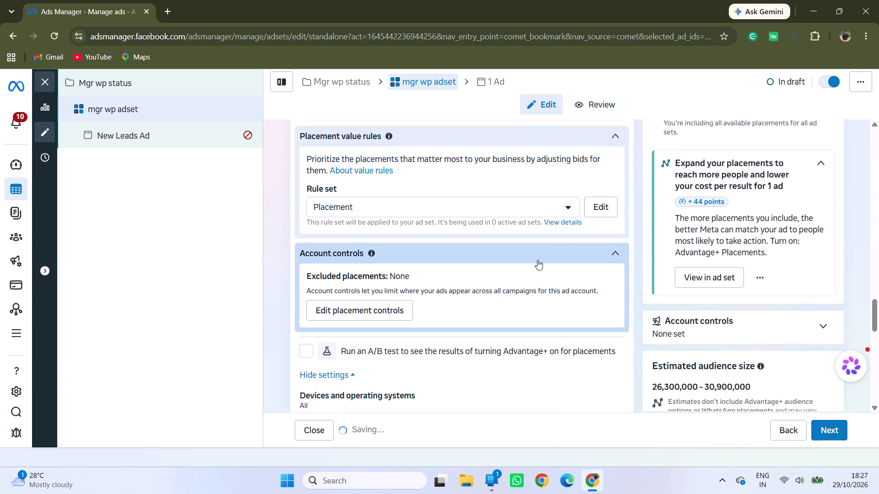
scroll(760, 229, up, 1)
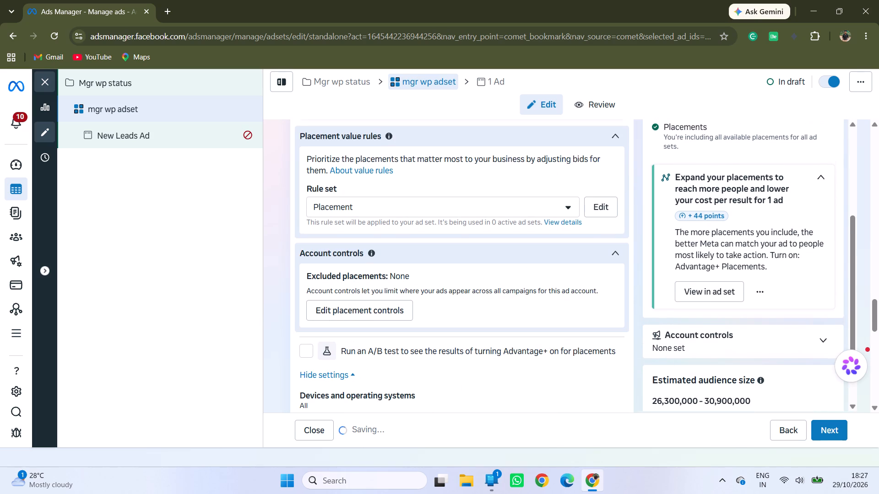
scroll(760, 229, up, 4)
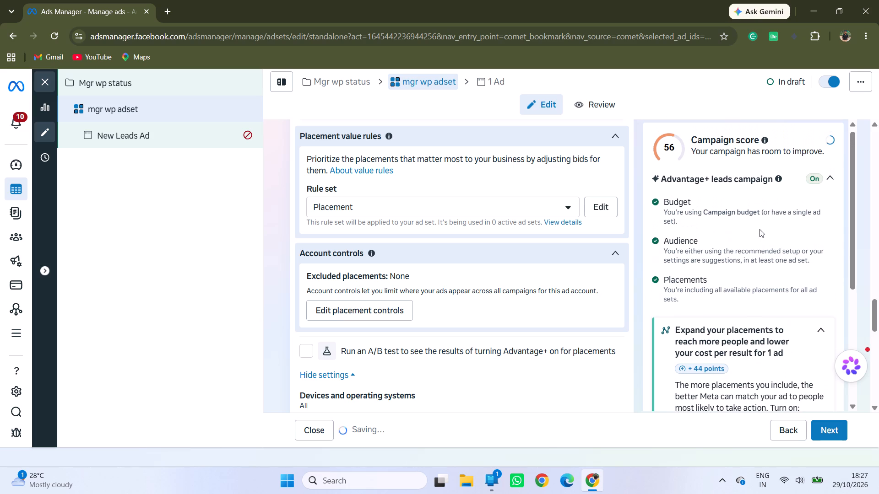
scroll(760, 231, down, 4)
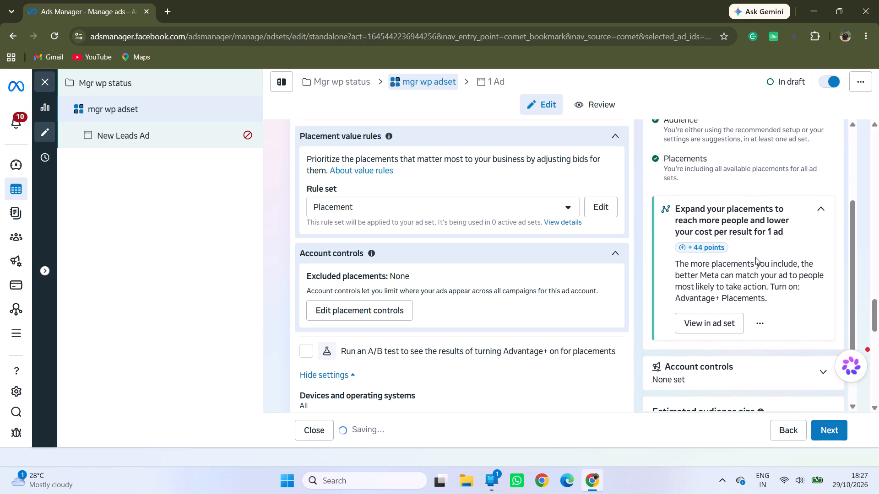
click(713, 322)
Review the available placement value rule sets, the placement selection and the brand safety section of the ad set.
click(568, 209)
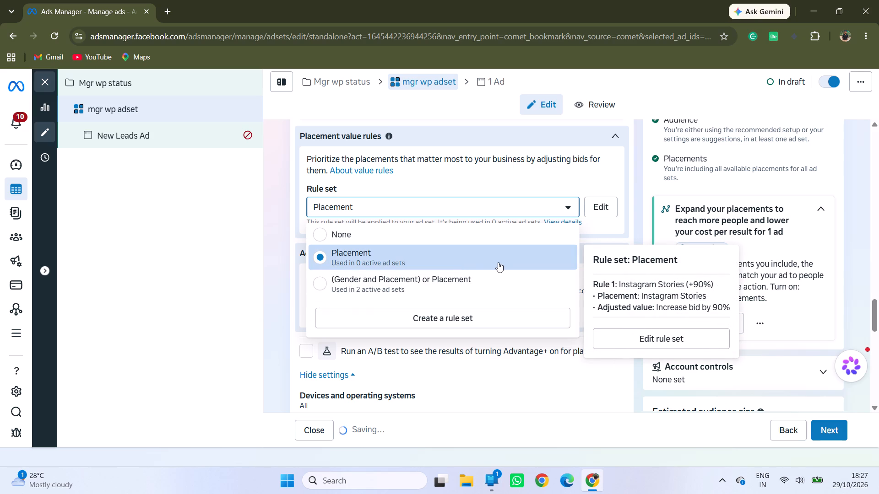
click(568, 206)
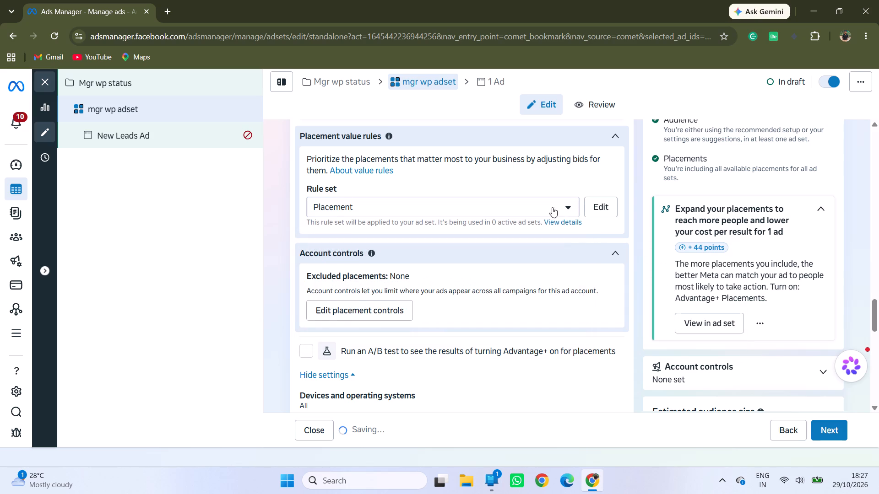
scroll(457, 304, down, 5)
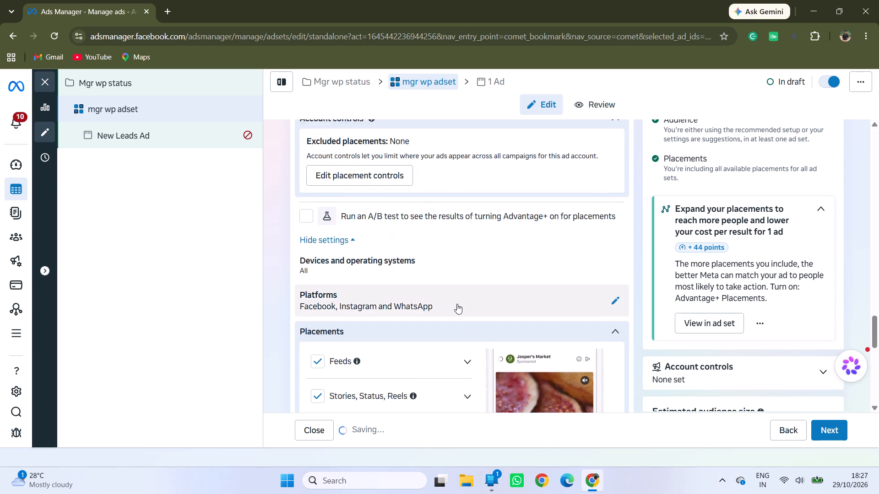
scroll(457, 304, down, 5)
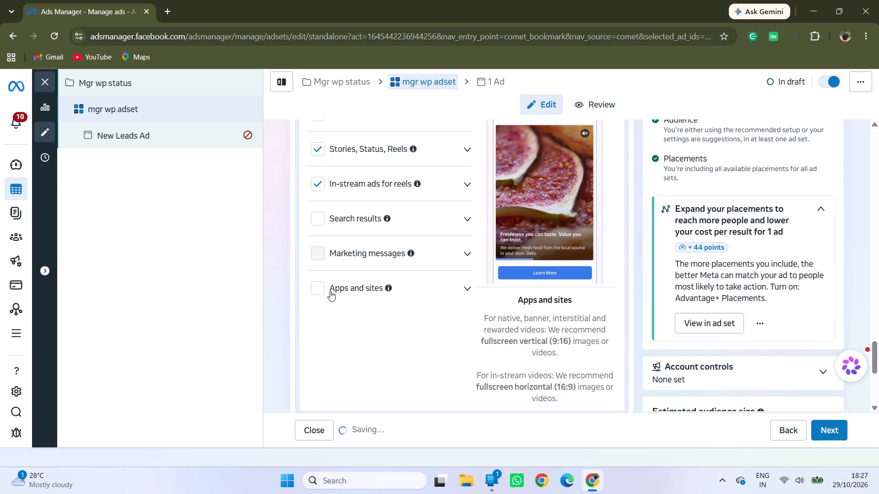
scroll(330, 291, up, 5)
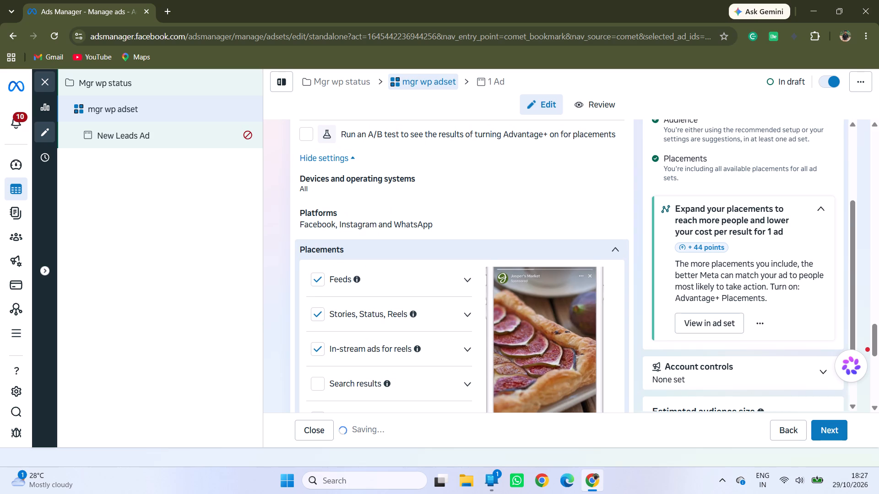
scroll(706, 271, up, 11)
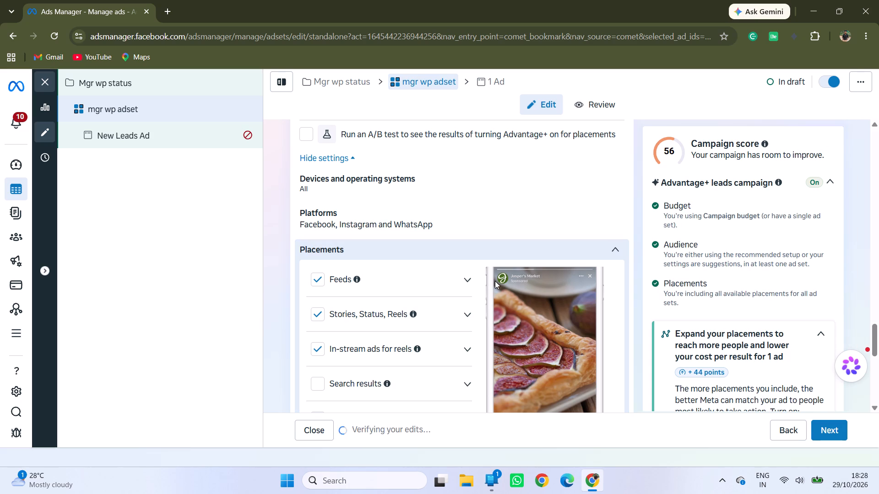
scroll(495, 281, down, 11)
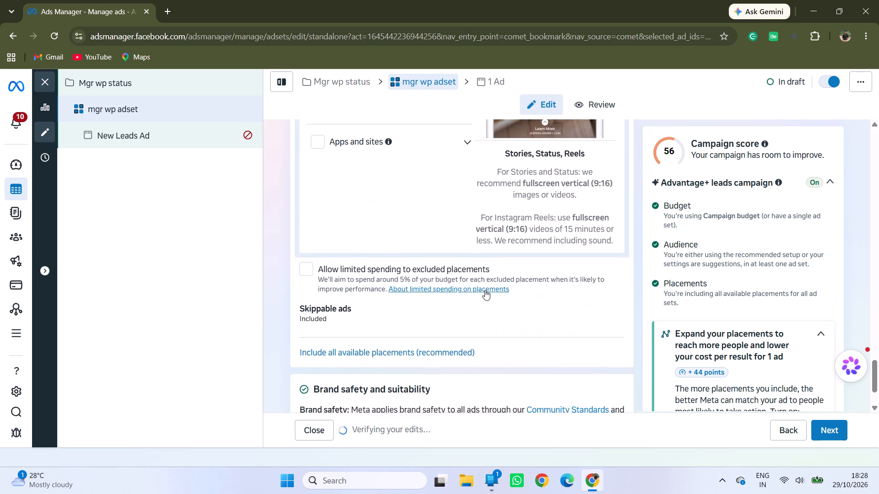
scroll(485, 290, down, 4)
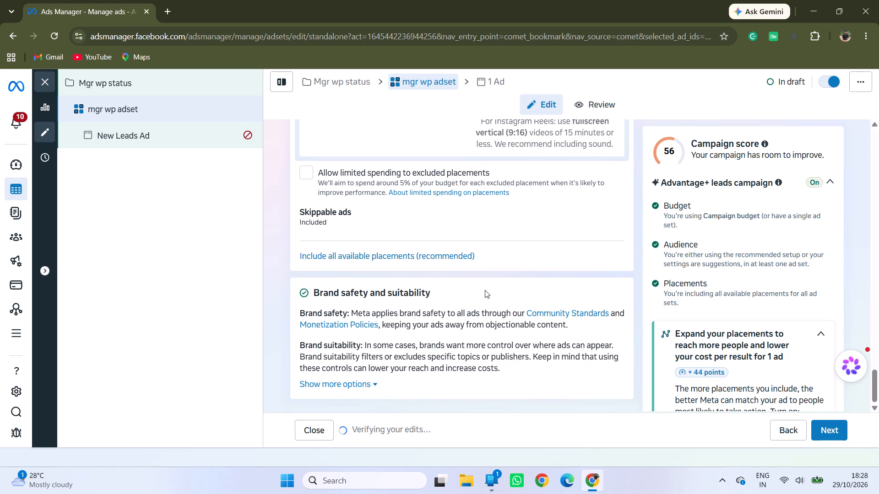
scroll(485, 290, down, 1)
Examine the individual Feeds placements of the ad set and the campaign score's recommendation on expanding placements.
scroll(376, 253, up, 3)
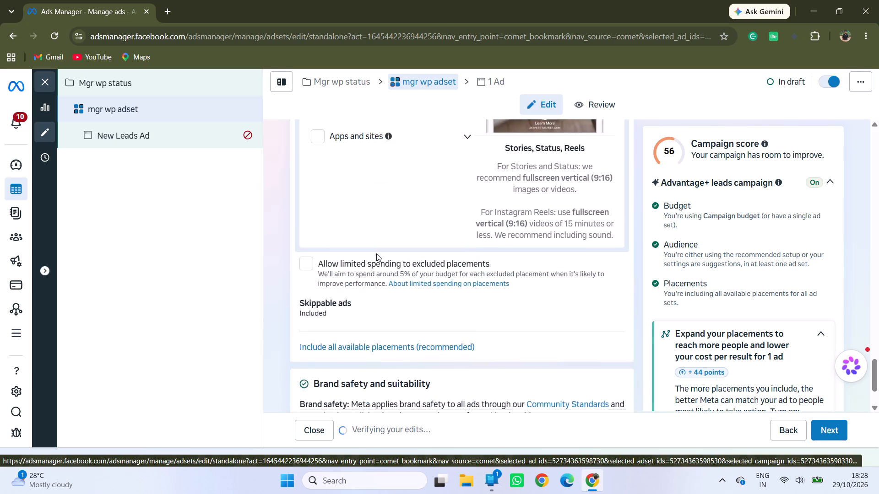
scroll(376, 253, up, 6)
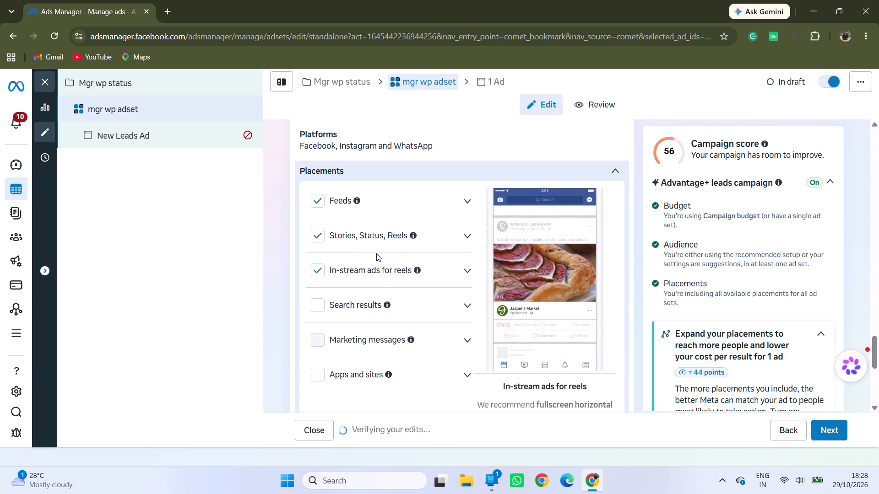
click(468, 203)
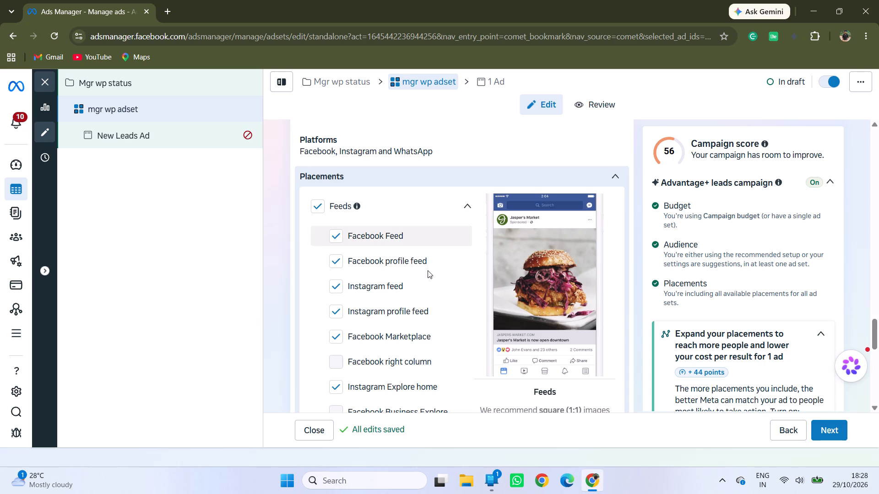
scroll(407, 299, down, 3)
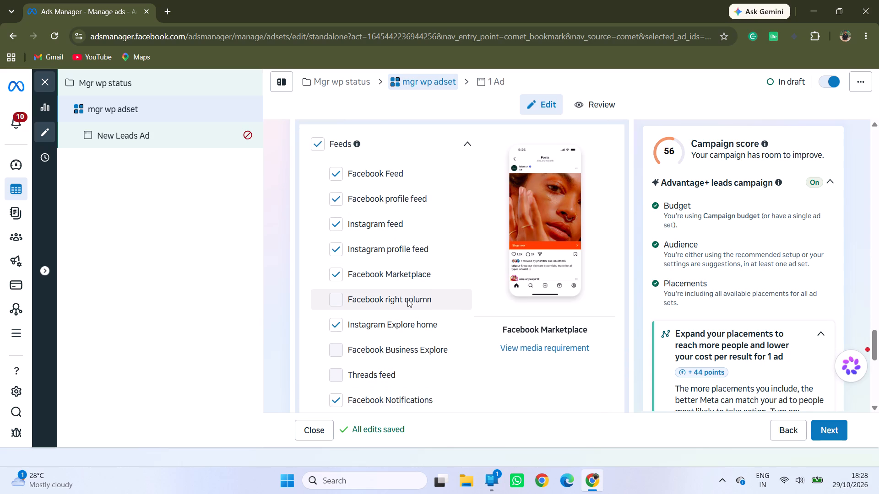
scroll(407, 301, down, 1)
scroll(407, 301, up, 1)
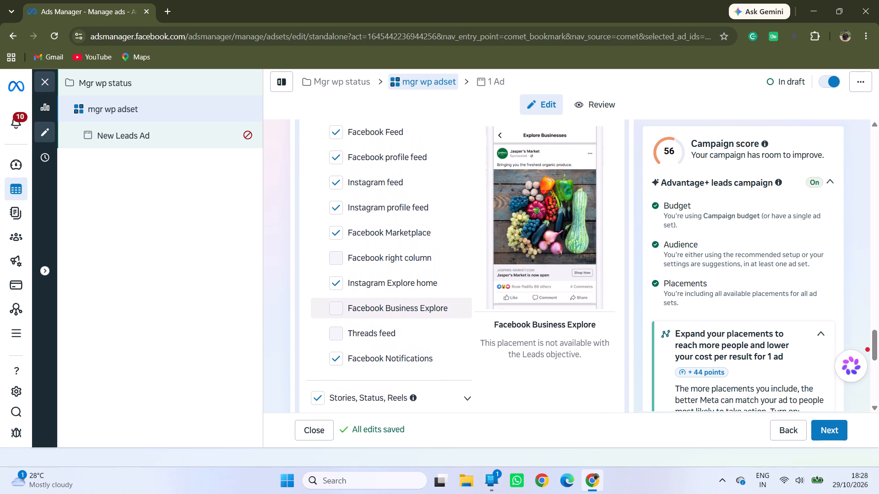
scroll(407, 301, up, 4)
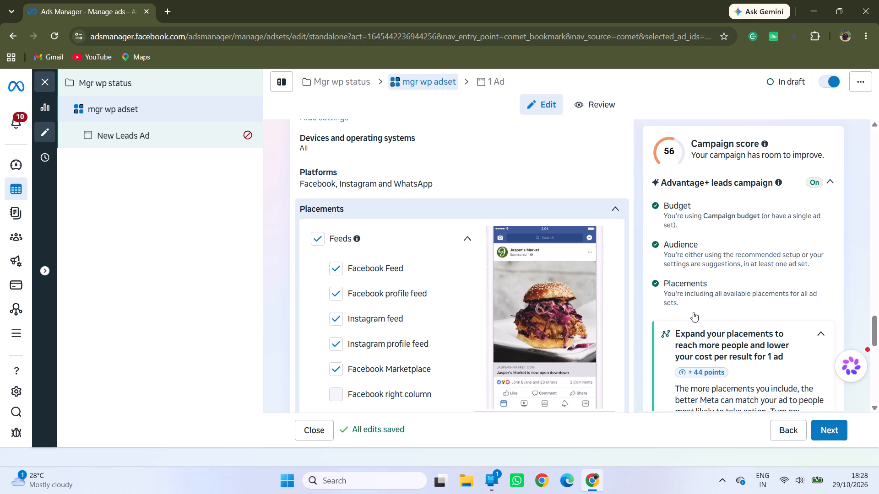
scroll(693, 312, down, 9)
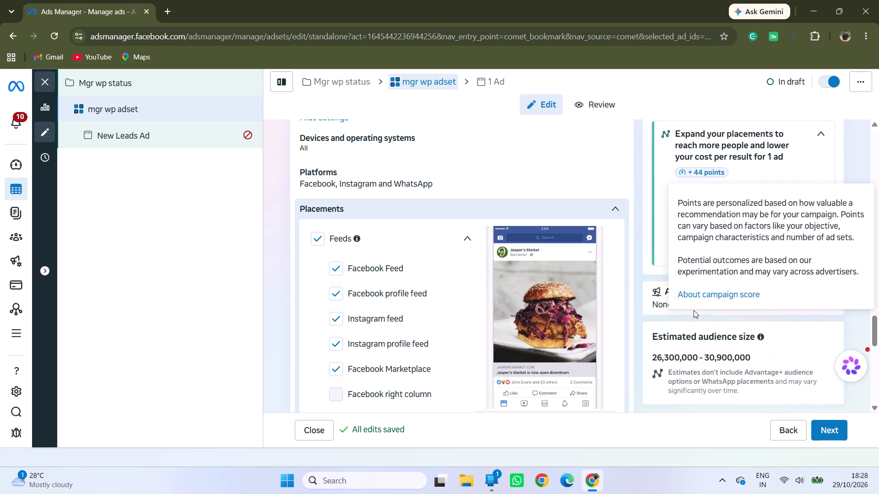
Exclude all Feeds placements from the ad set and collapse the placement selection.
click(320, 237)
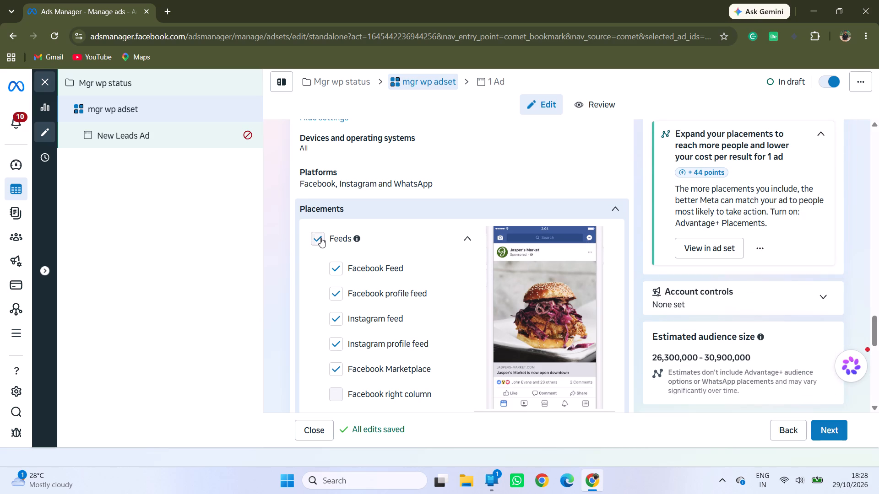
click(614, 210)
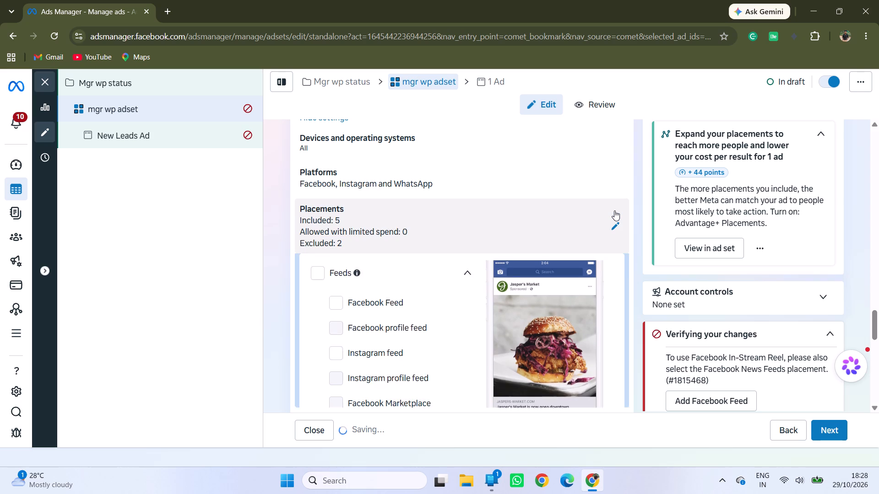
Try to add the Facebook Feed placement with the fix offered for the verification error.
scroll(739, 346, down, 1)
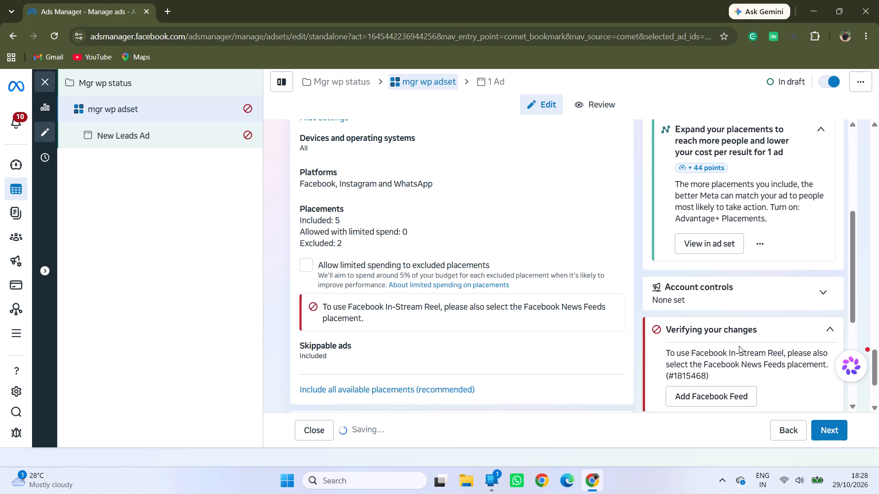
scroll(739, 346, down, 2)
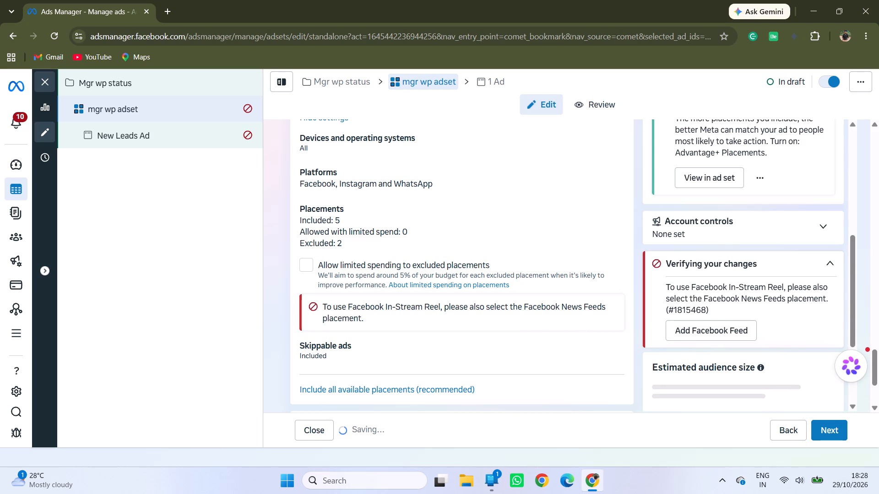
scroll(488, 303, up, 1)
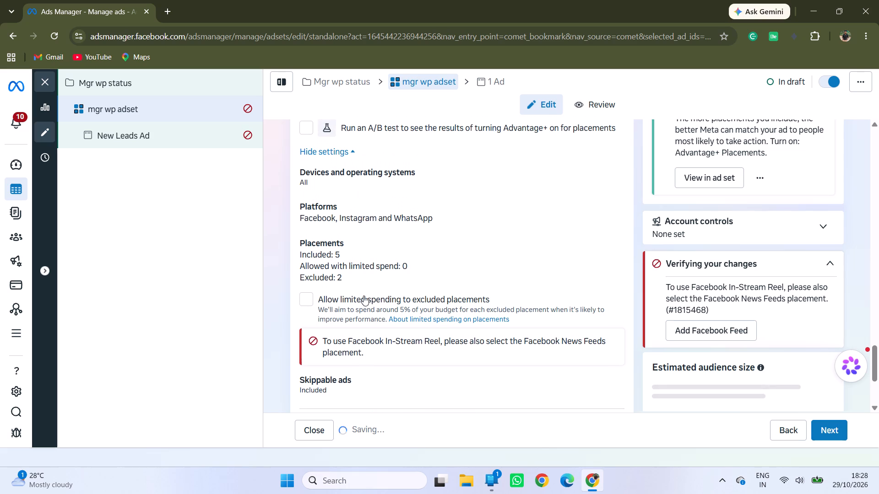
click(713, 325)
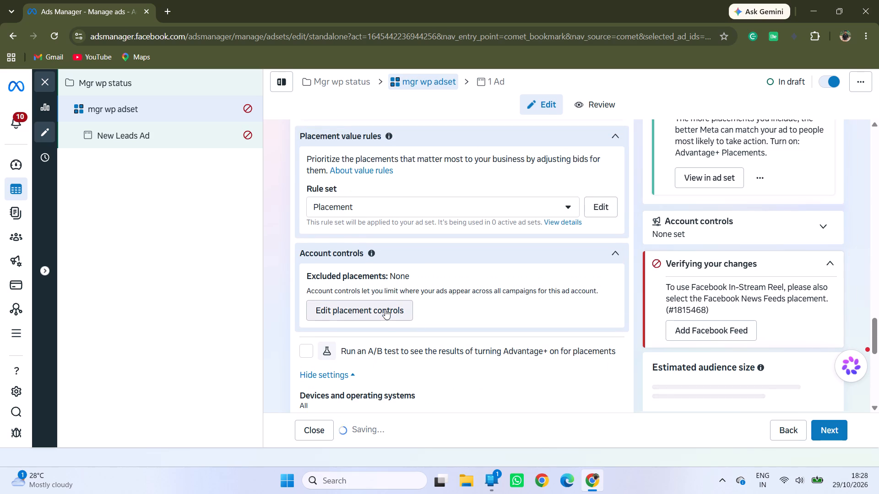
Review the ad set's placement summary, its error notice and the brand safety section.
scroll(383, 346, down, 5)
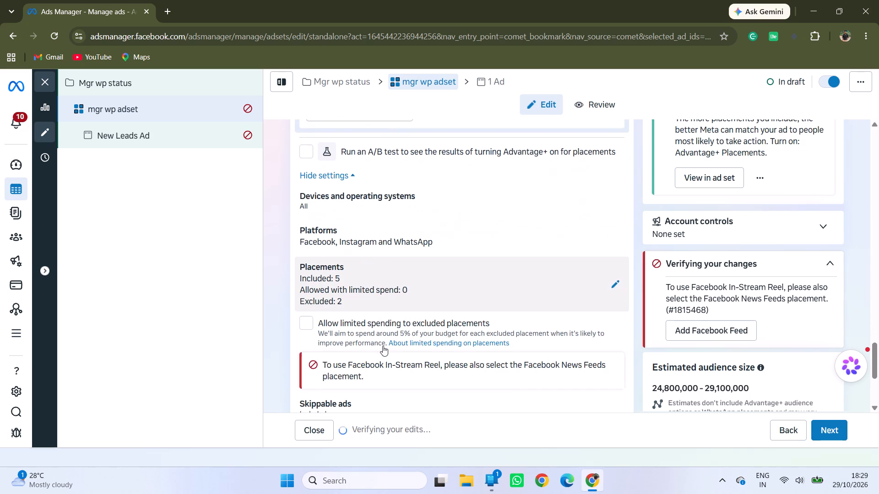
scroll(383, 346, down, 11)
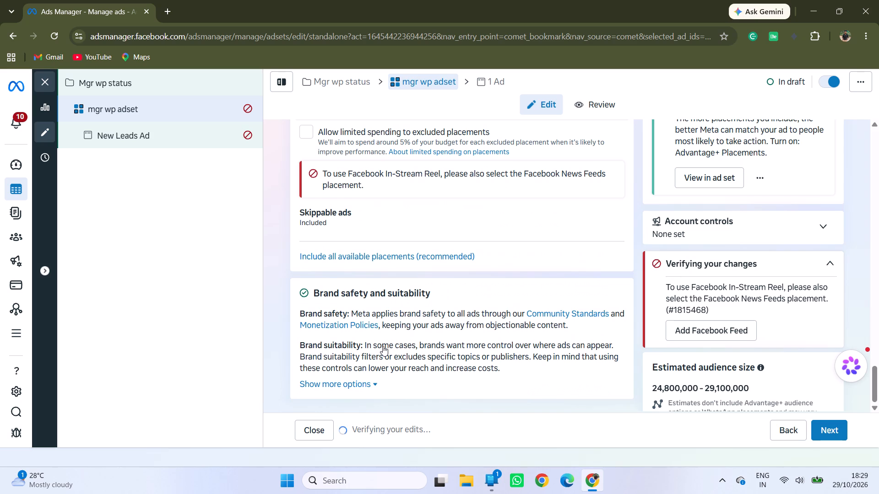
scroll(383, 346, up, 6)
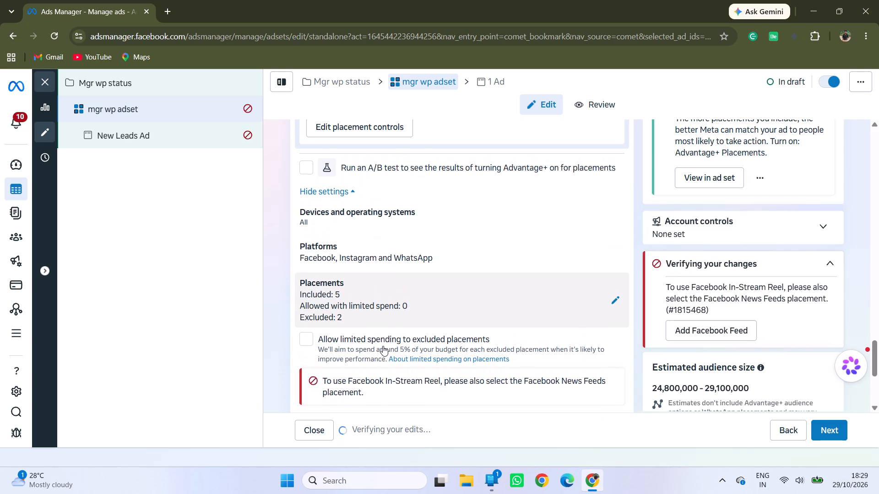
scroll(383, 346, up, 1)
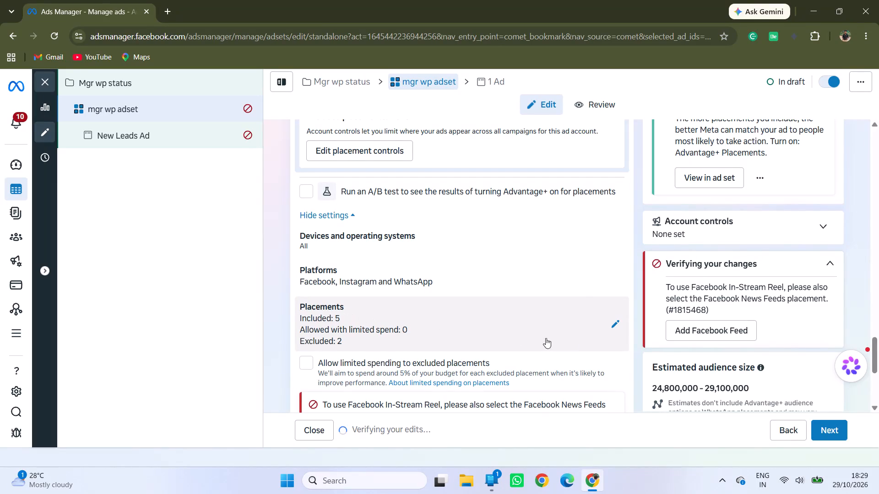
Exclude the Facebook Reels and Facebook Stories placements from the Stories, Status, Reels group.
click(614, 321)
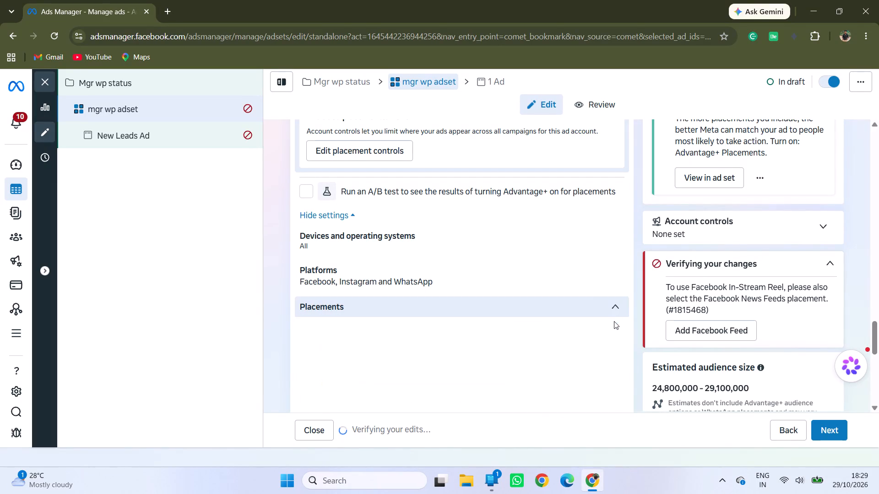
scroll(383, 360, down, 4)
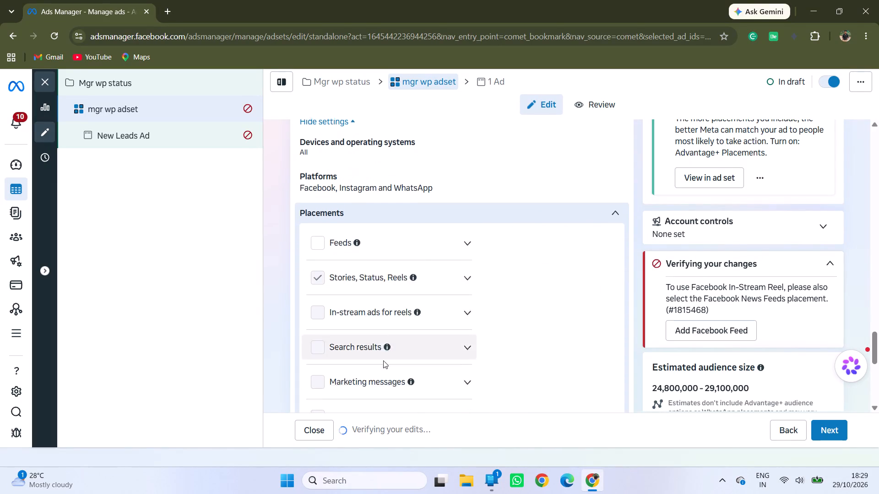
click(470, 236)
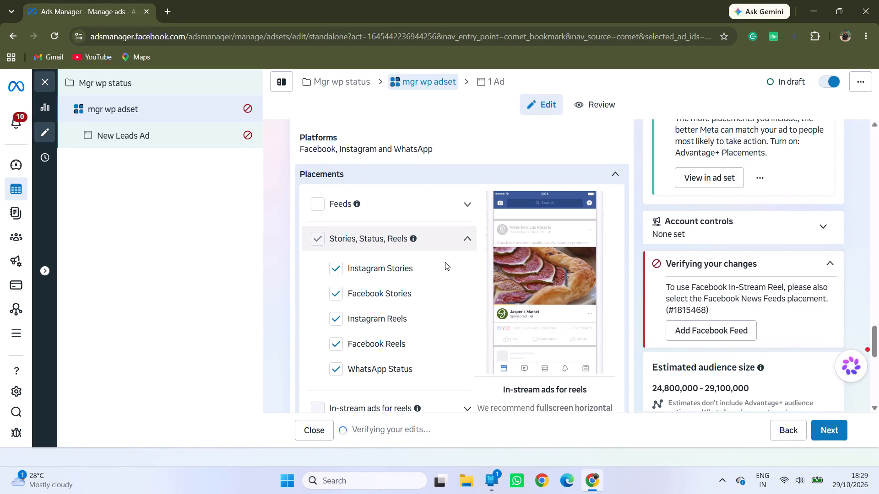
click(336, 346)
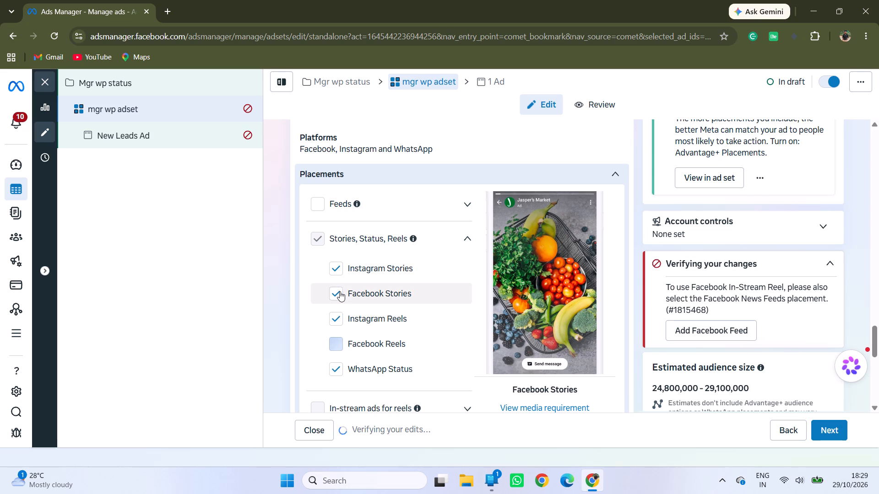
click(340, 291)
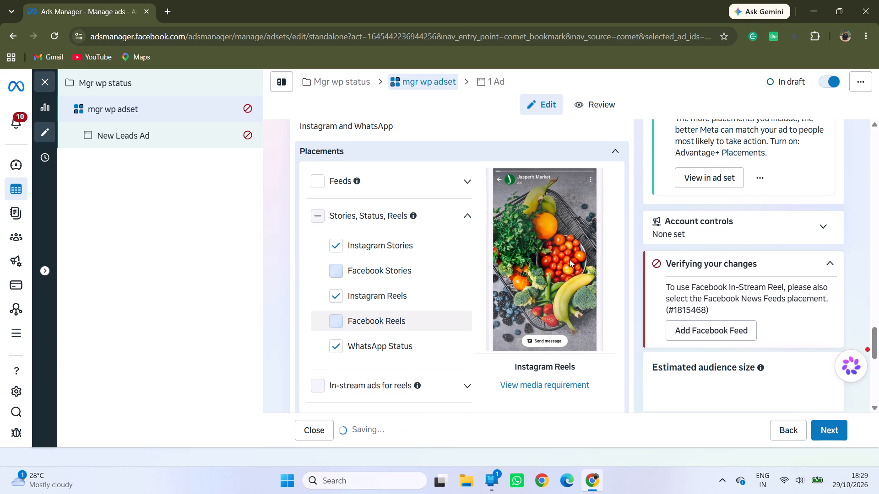
Include the Feeds placement group again, with Facebook Feed and Instagram feed selected.
scroll(697, 262, up, 1)
scroll(697, 262, down, 1)
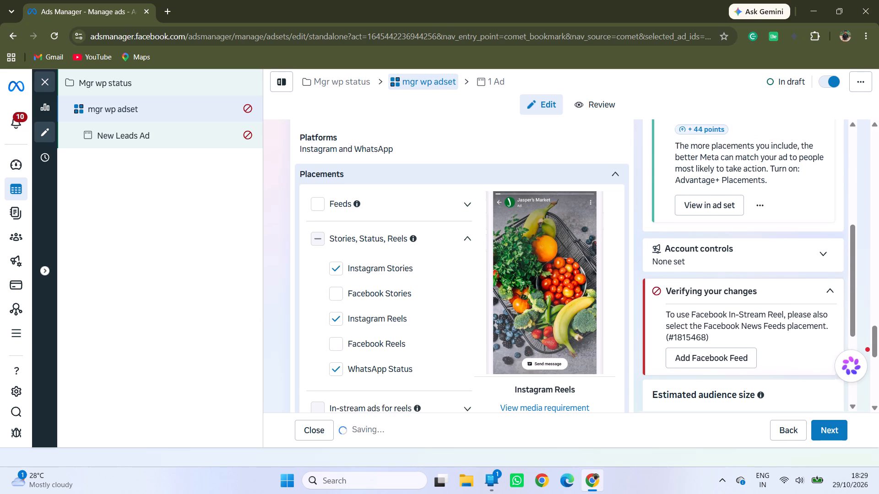
scroll(697, 262, down, 5)
scroll(697, 262, up, 2)
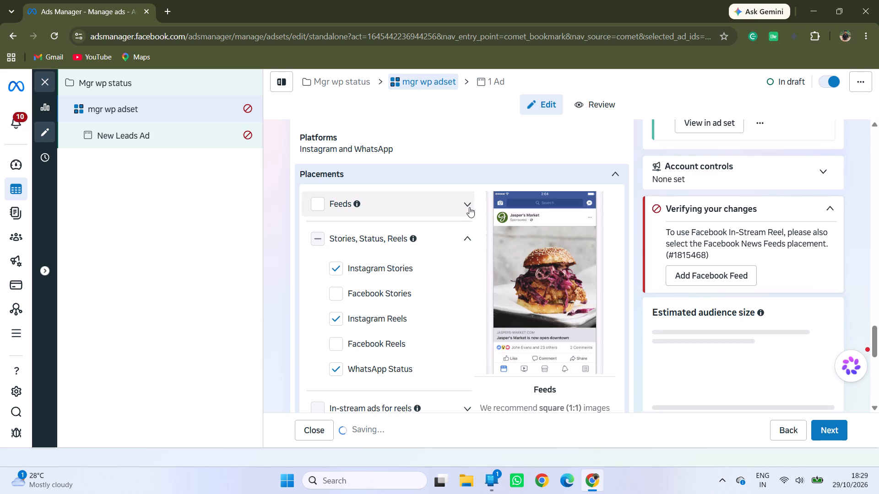
click(318, 205)
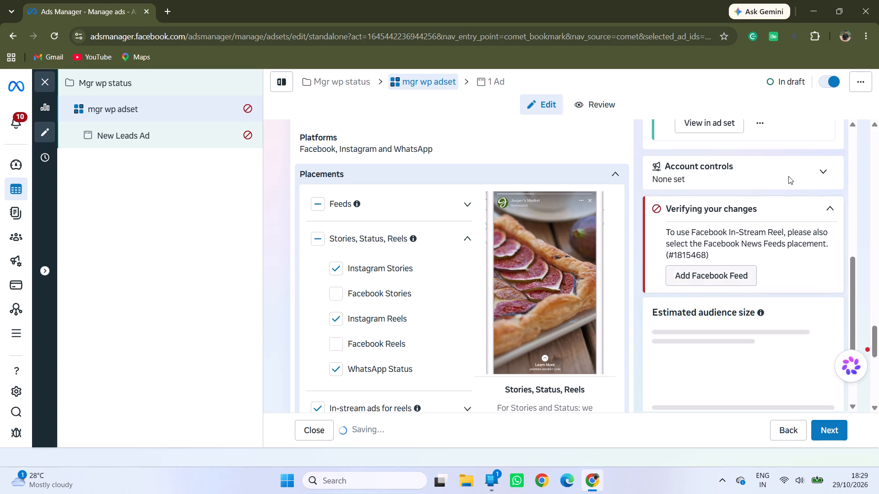
Examine the campaign score panel and the individual Feeds placements, and collapse the placement selection.
scroll(761, 216, up, 16)
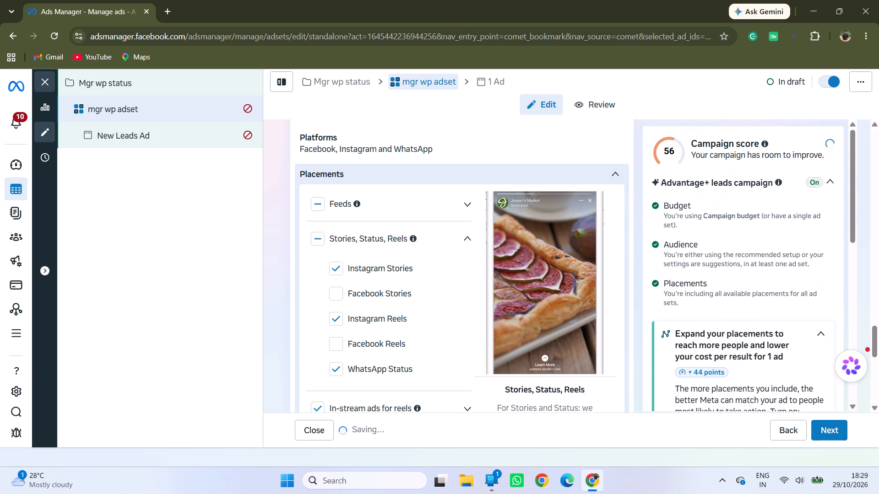
scroll(761, 216, up, 3)
scroll(744, 259, down, 4)
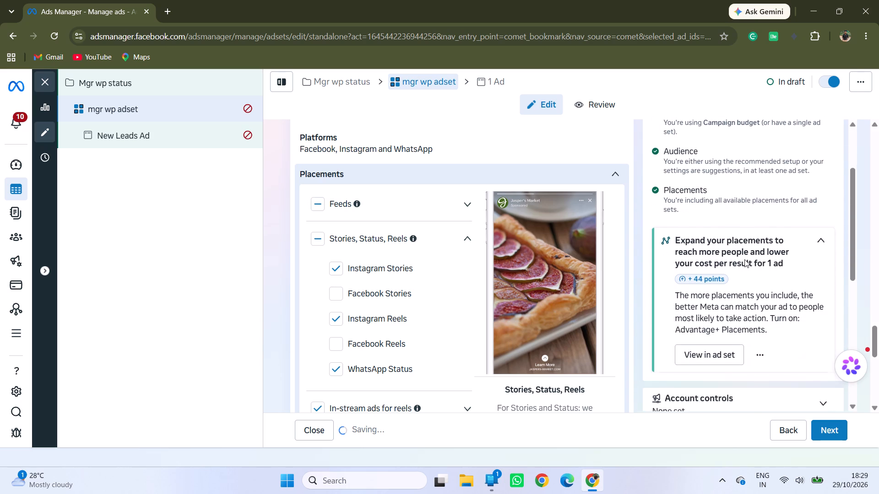
scroll(744, 259, down, 4)
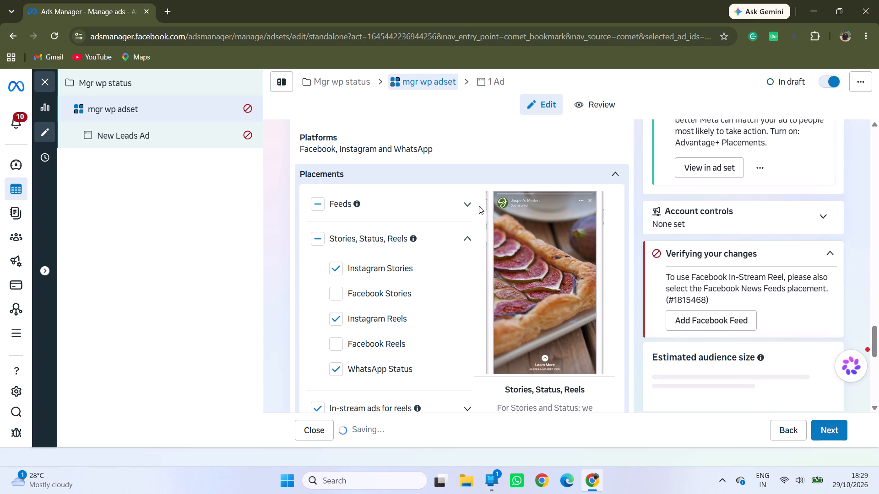
click(466, 205)
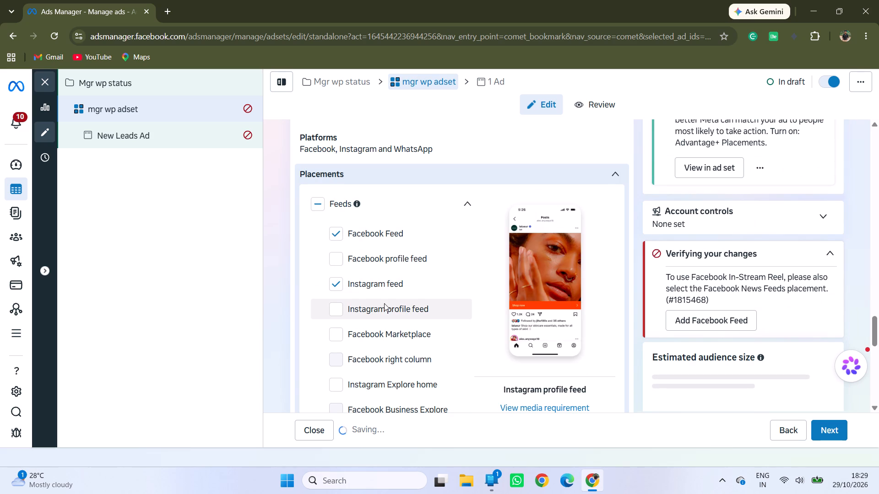
scroll(384, 303, down, 4)
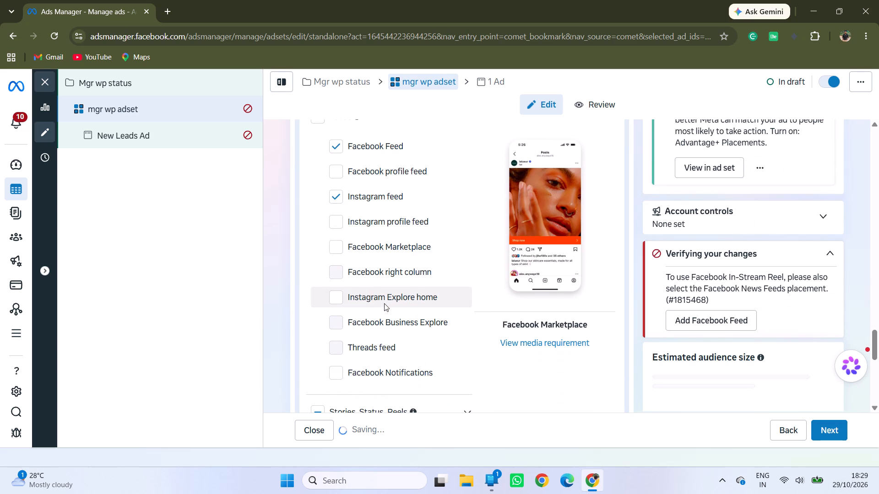
scroll(384, 303, down, 1)
scroll(384, 303, up, 3)
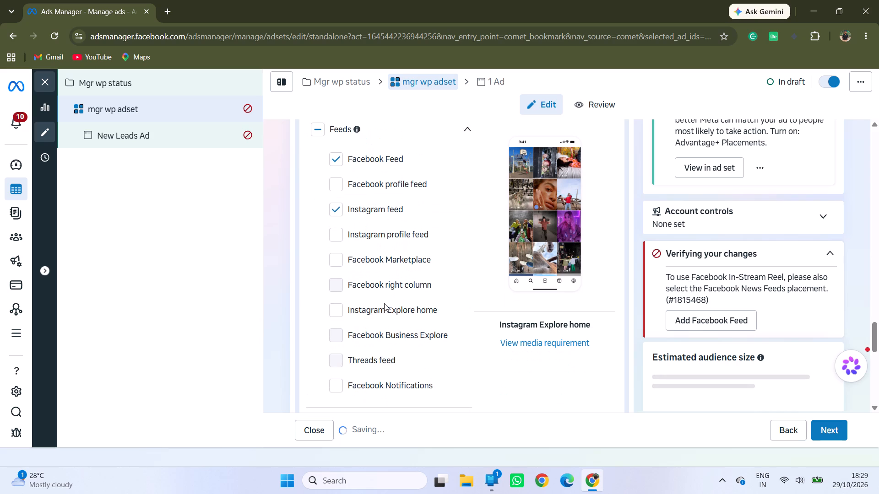
scroll(384, 303, up, 2)
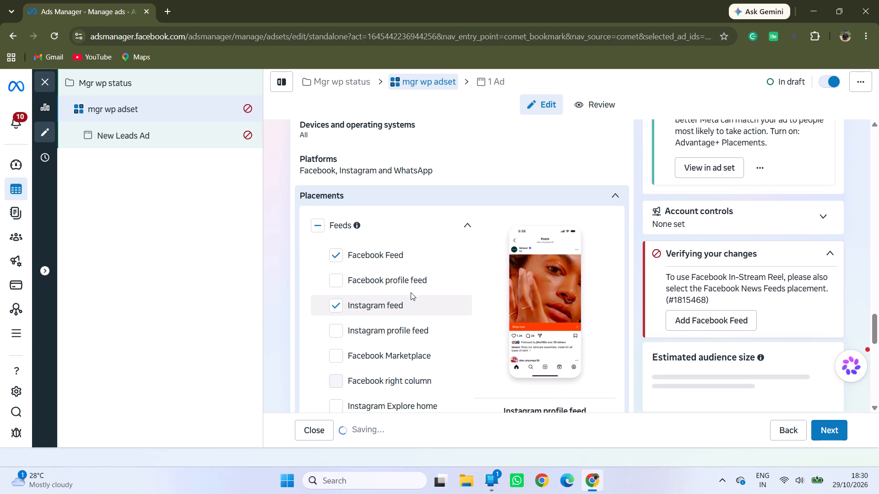
click(614, 198)
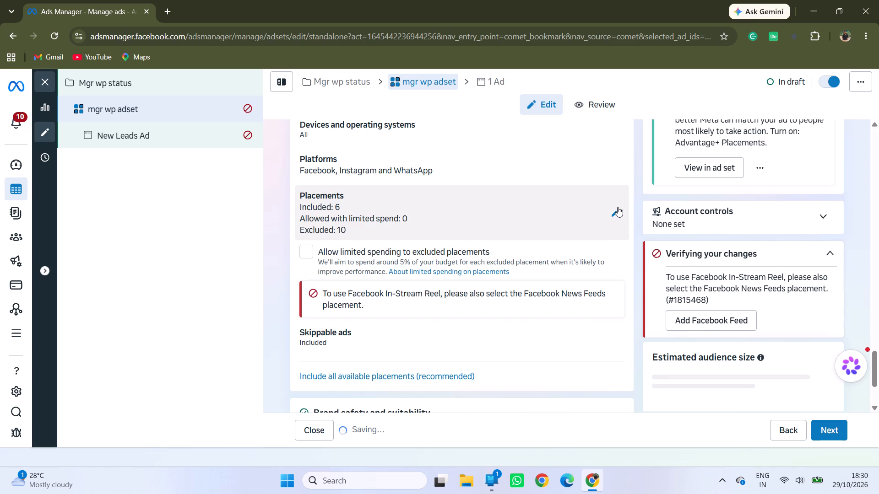
Reopen the placement selection and include all Stories, Status, Reels placements.
click(618, 207)
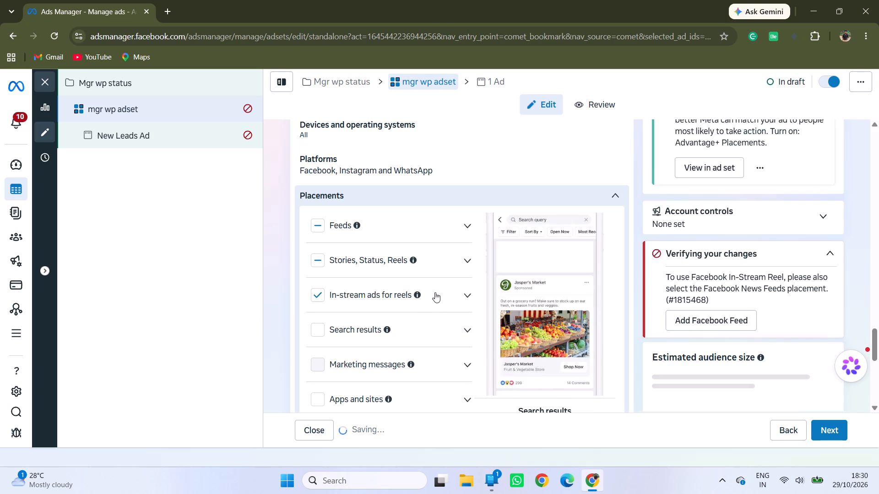
click(316, 262)
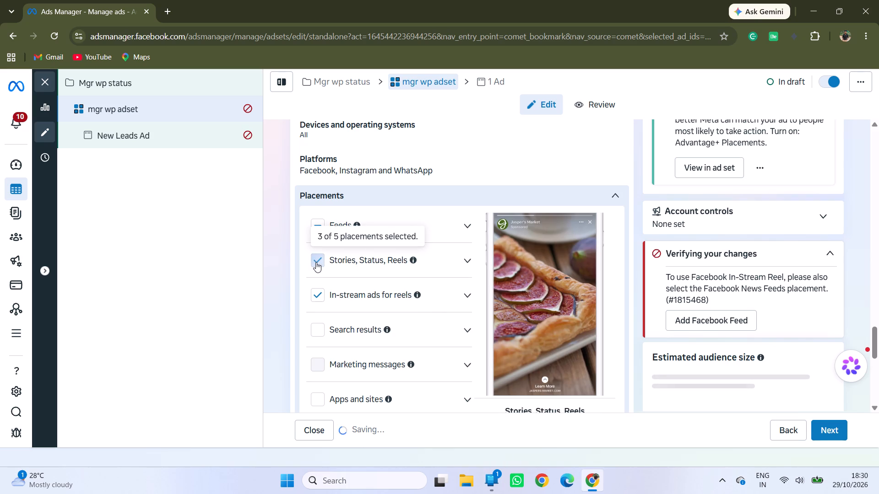
Exclude Facebook Stories and Facebook Reels from the Stories, Status, Reels placement group, and collapse the group.
click(468, 264)
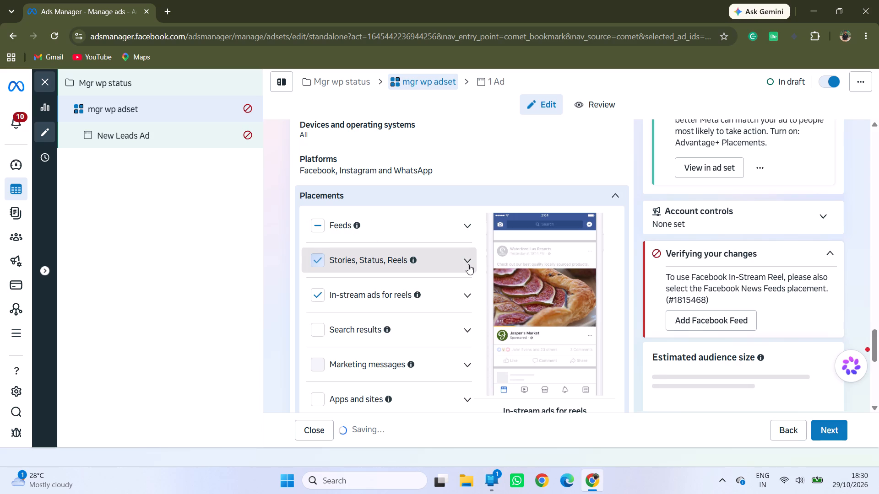
scroll(371, 318, down, 1)
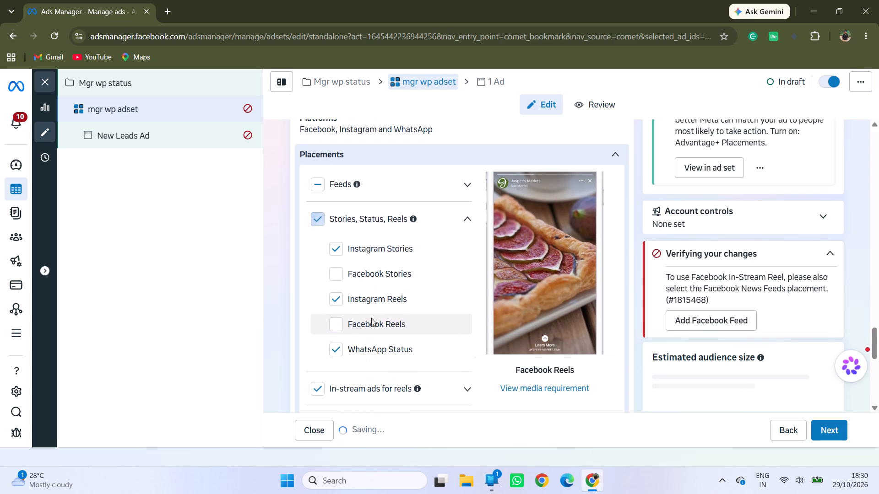
scroll(371, 318, up, 1)
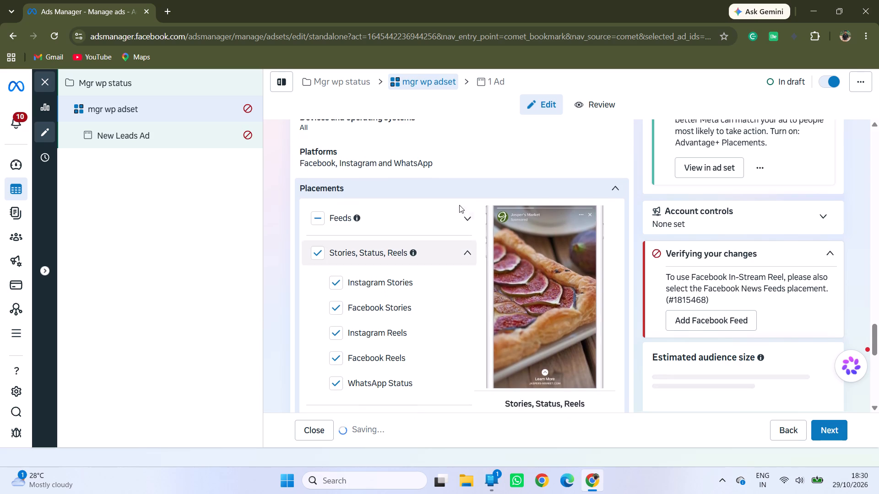
click(341, 311)
click(340, 354)
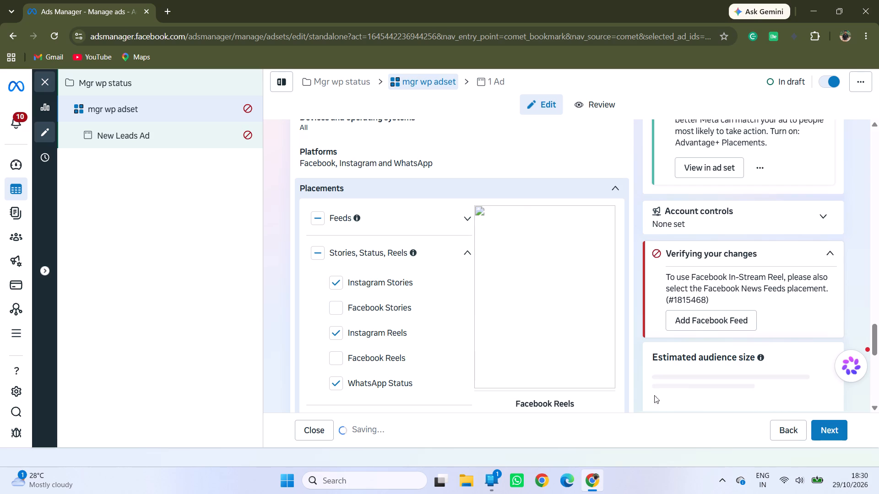
click(460, 257)
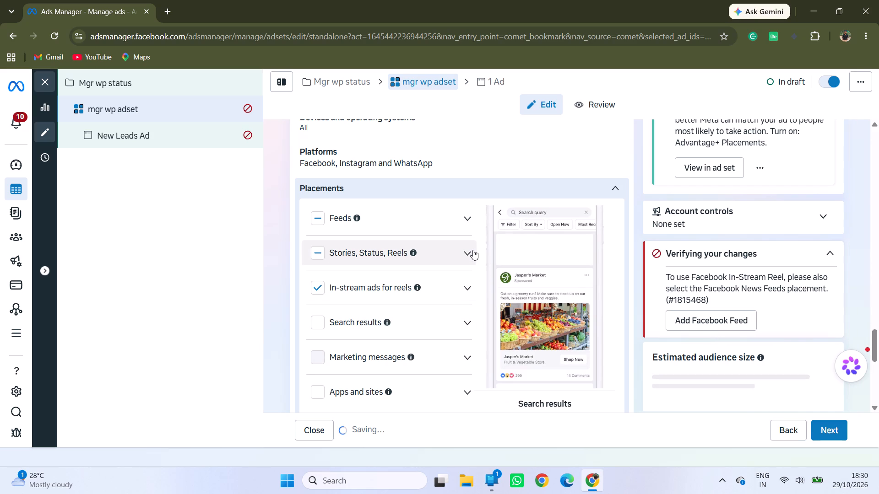
Add the Facebook Feed placement to resolve the Facebook In-Stream Reel placement error.
scroll(411, 320, down, 5)
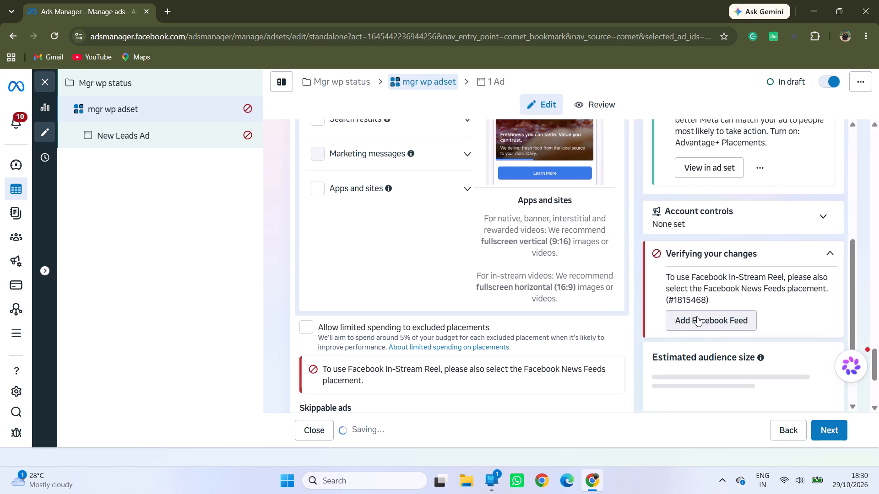
click(722, 318)
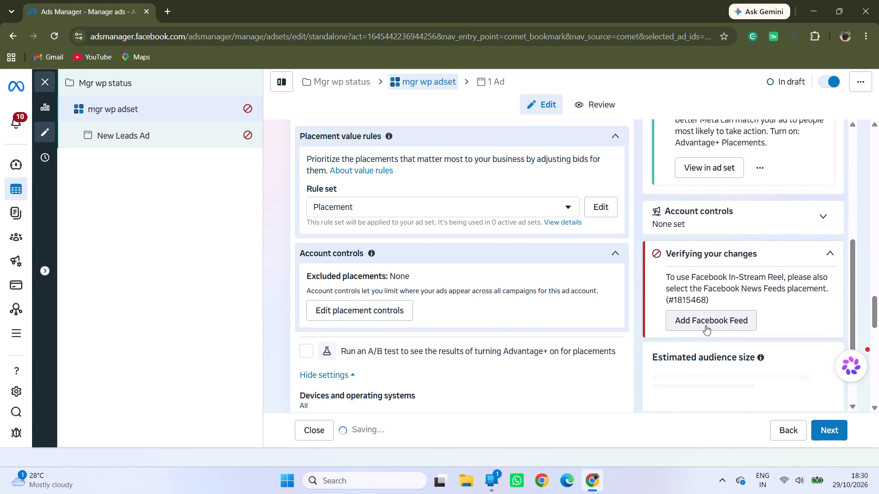
click(703, 323)
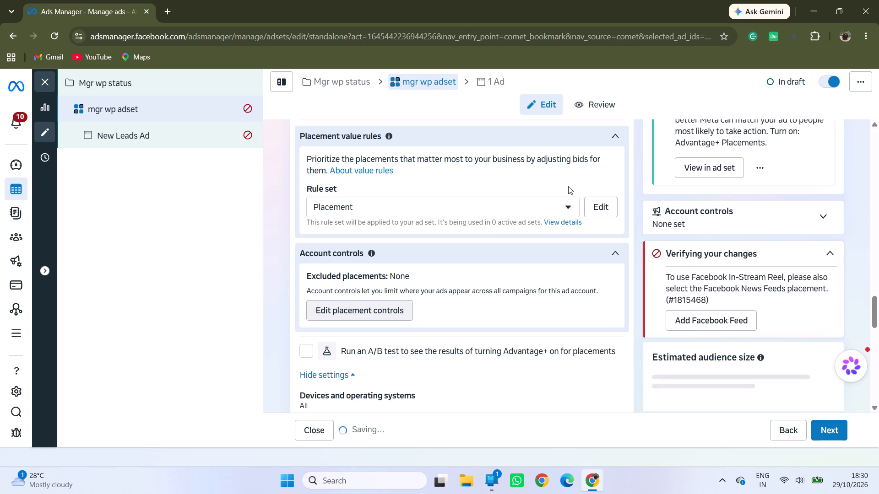
Examine the available placement value rule sets, the campaign score panel and the ad set's placement settings.
click(573, 208)
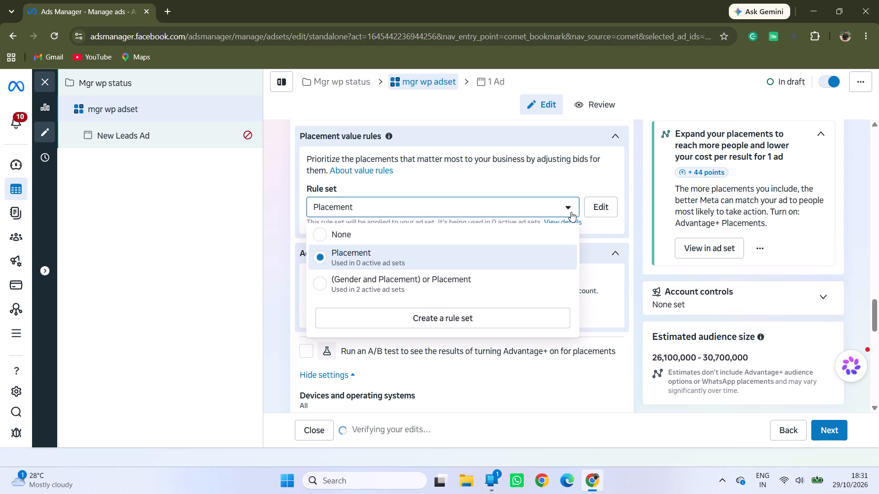
click(571, 212)
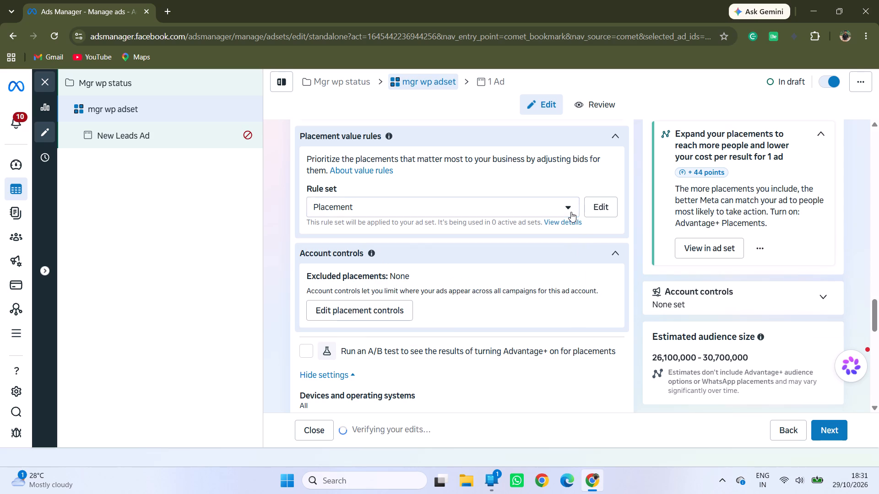
scroll(705, 331, down, 2)
scroll(705, 331, up, 5)
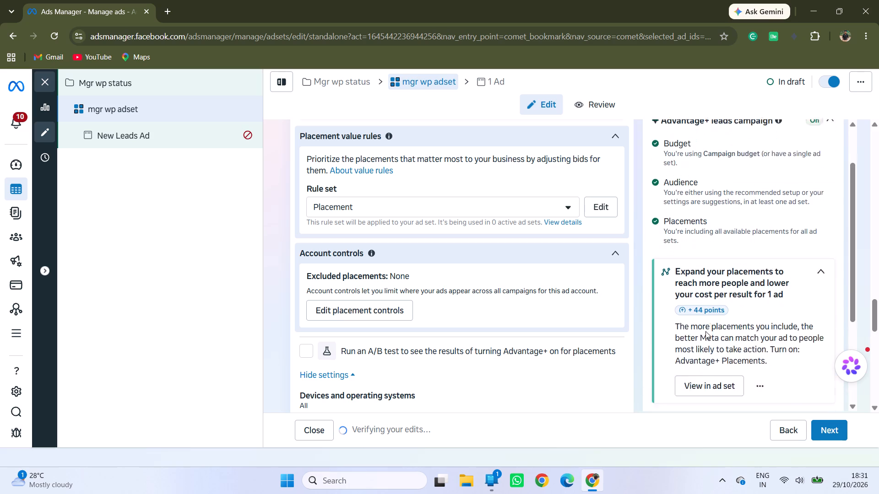
scroll(705, 331, up, 8)
scroll(705, 331, down, 12)
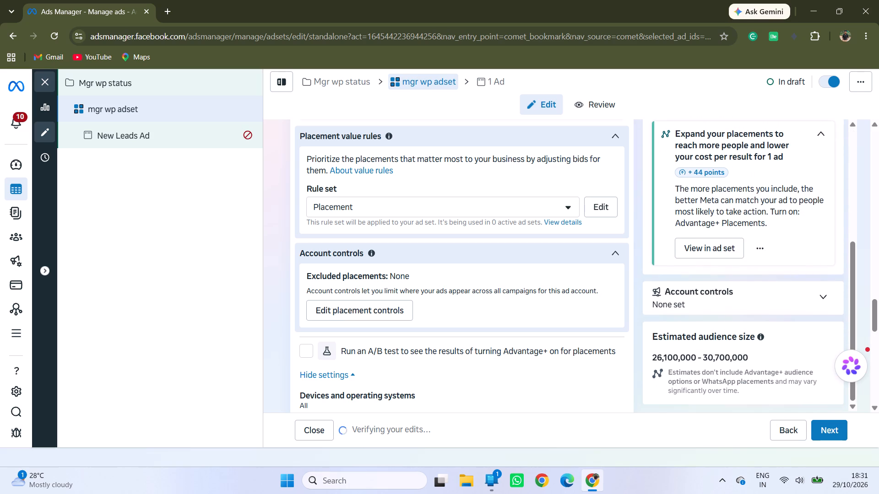
scroll(705, 331, down, 3)
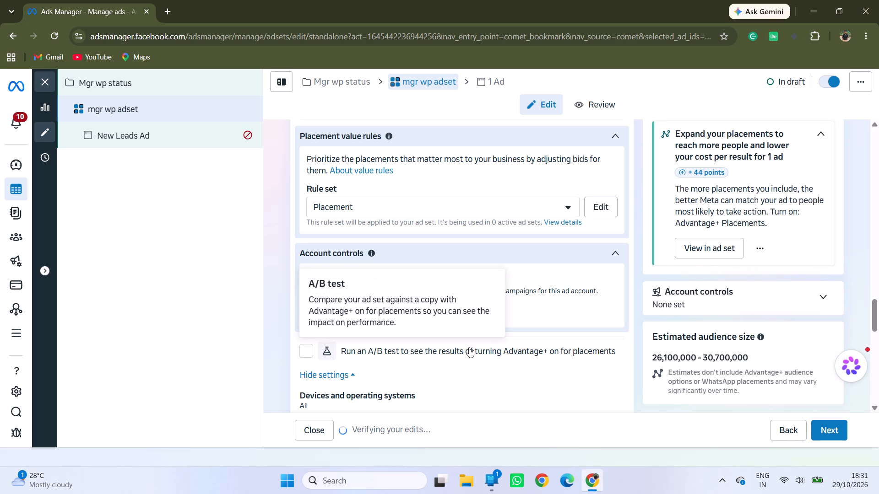
scroll(469, 347, down, 3)
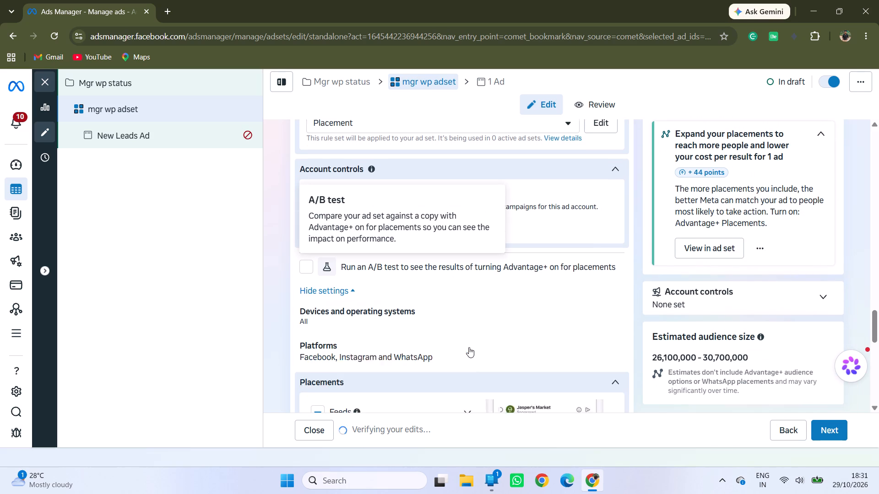
scroll(496, 319, down, 5)
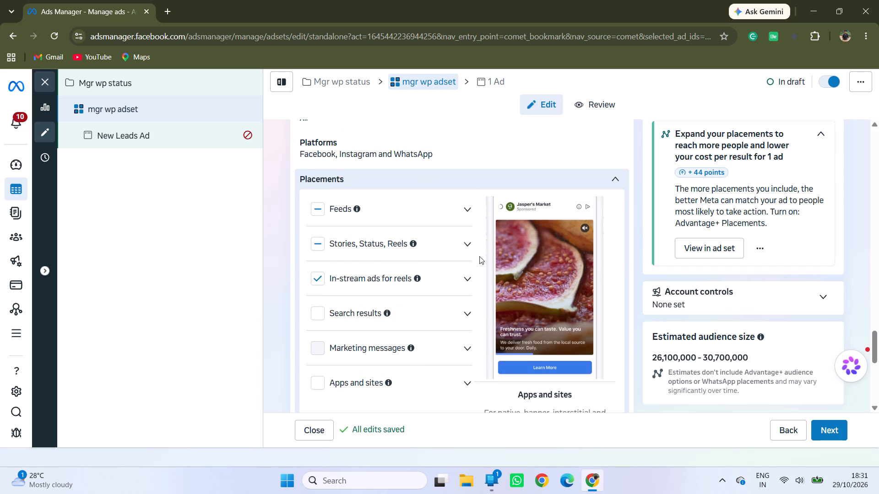
Exclude Facebook in-stream reels from the In-stream ads for reels placement group, and collapse the group.
click(471, 279)
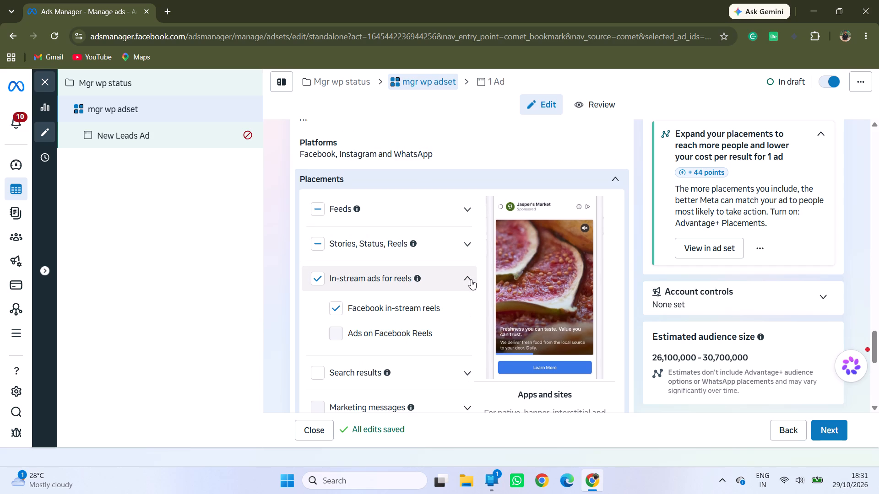
click(335, 308)
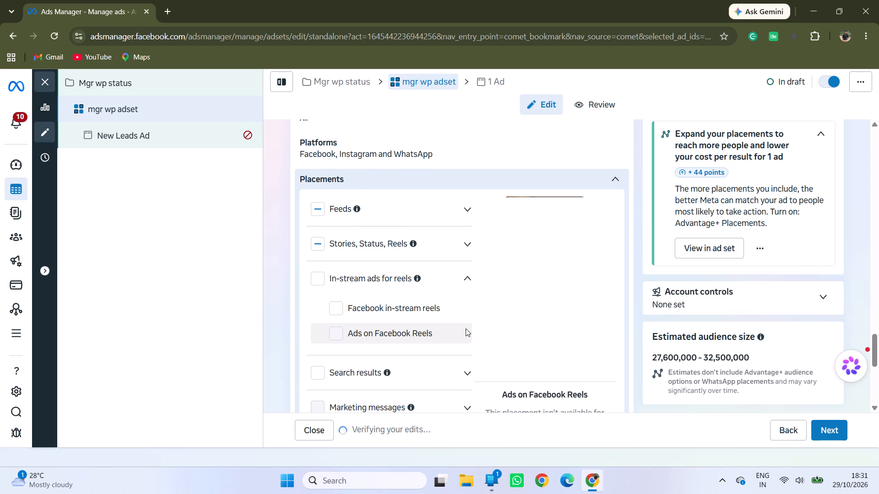
click(464, 280)
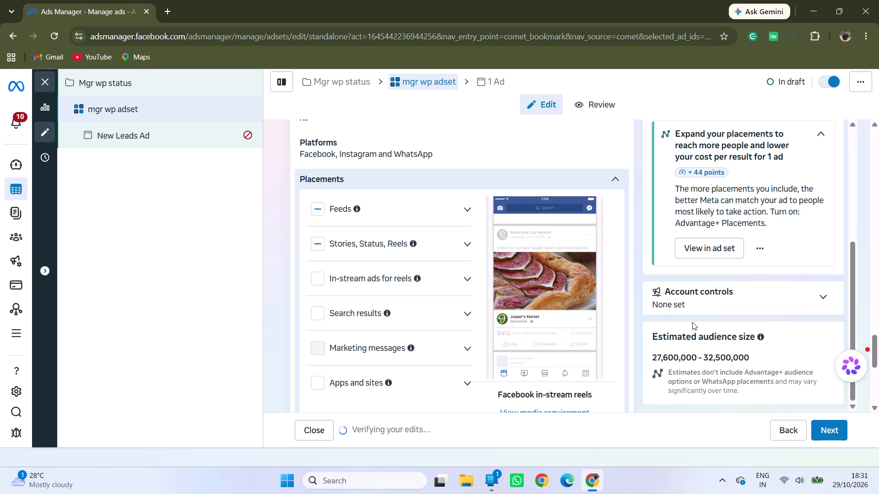
Exclude Instagram Reels from the Stories, Status, Reels placement group, and collapse the group.
scroll(678, 306, up, 15)
scroll(678, 306, down, 3)
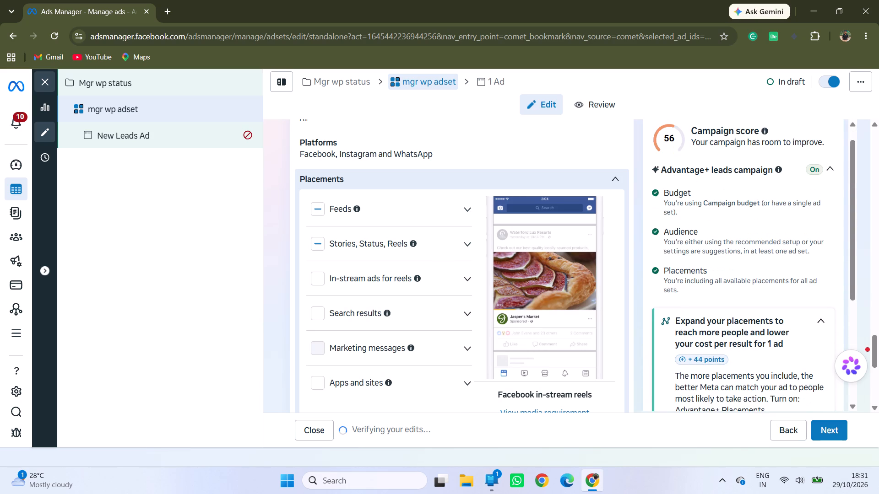
scroll(678, 306, down, 13)
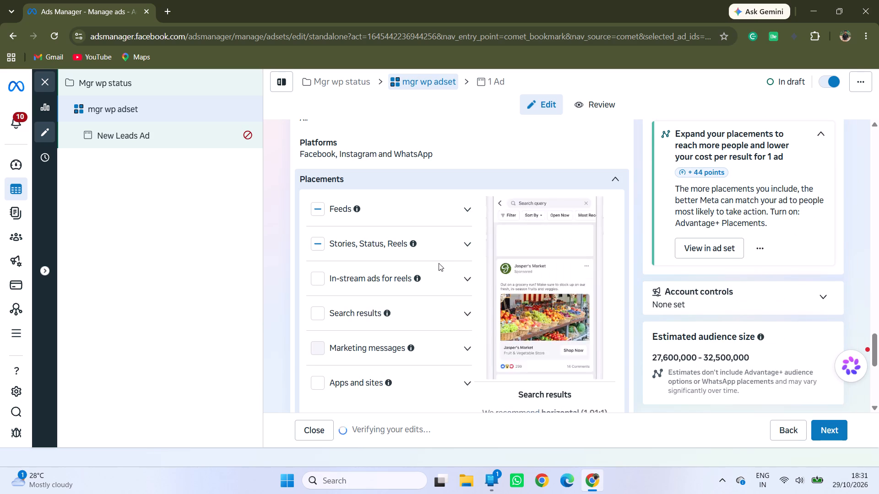
click(463, 252)
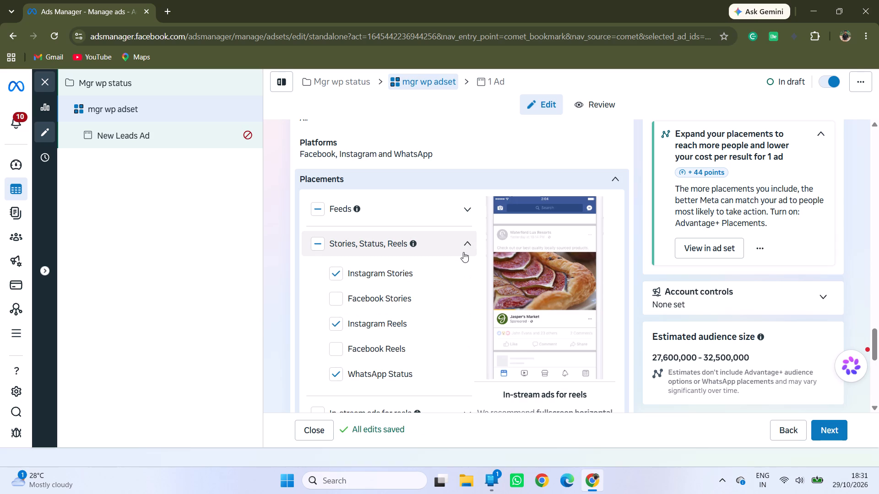
click(463, 252)
click(463, 252)
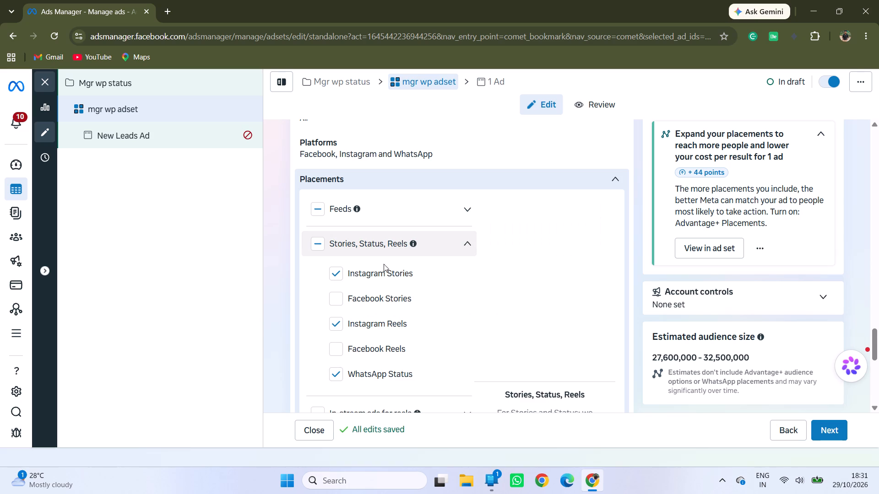
click(334, 329)
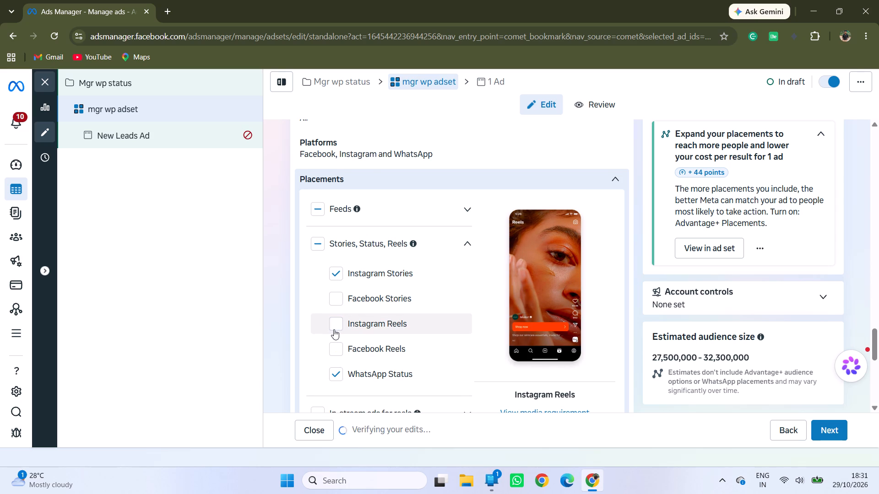
click(467, 247)
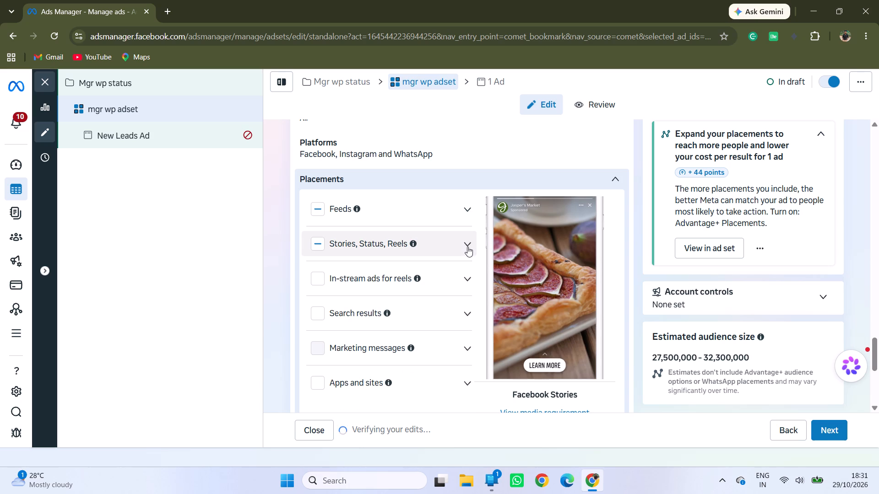
Examine the individual placements in the Feeds group, and collapse it.
click(467, 212)
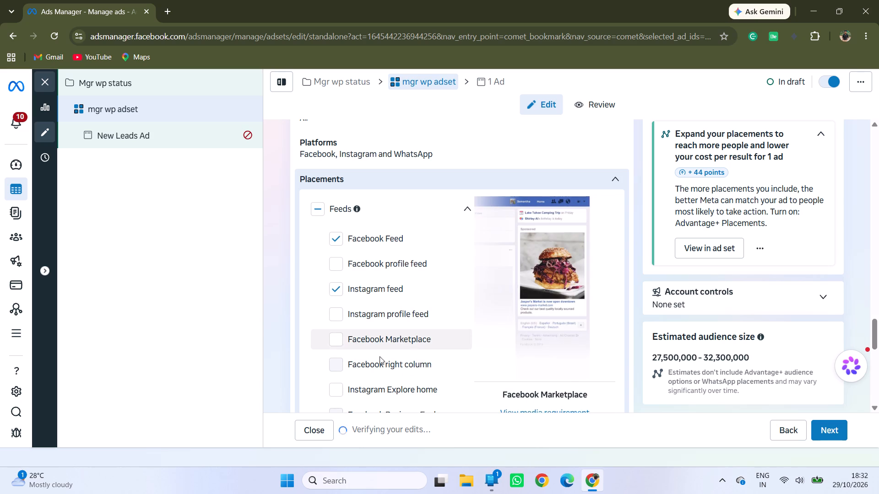
scroll(368, 351, down, 2)
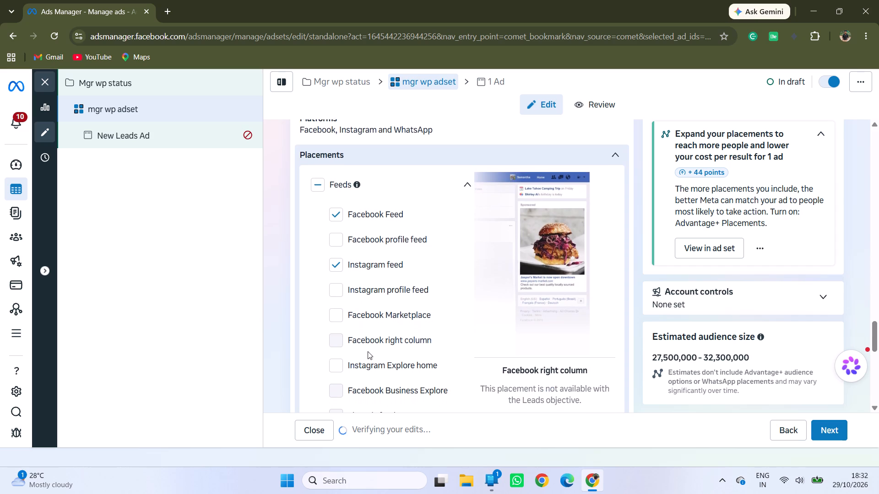
scroll(368, 351, down, 3)
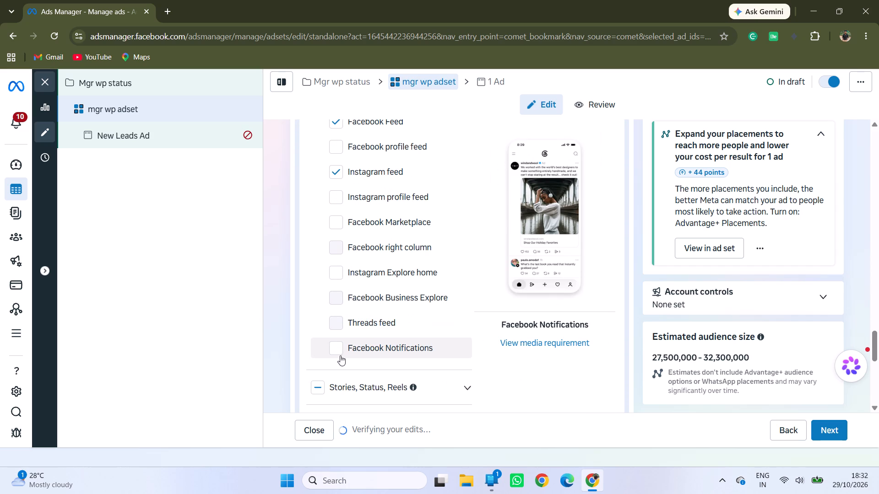
scroll(340, 355, down, 1)
scroll(373, 283, up, 3)
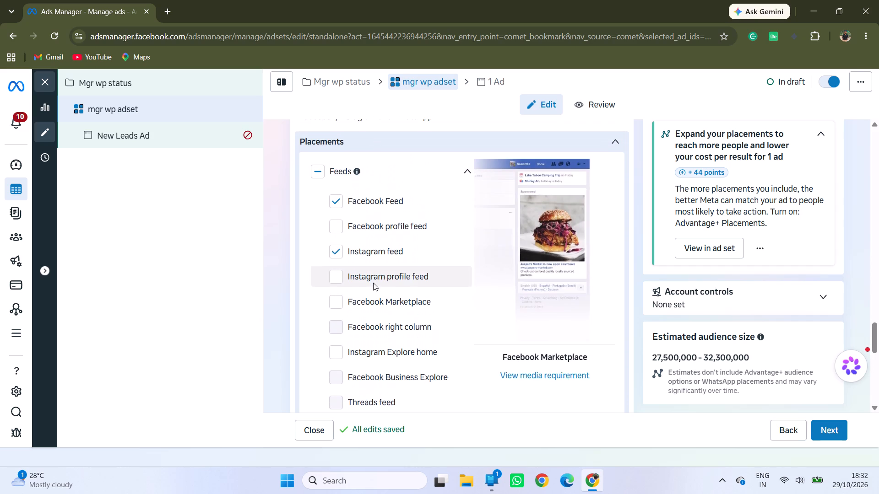
scroll(373, 283, up, 1)
click(465, 182)
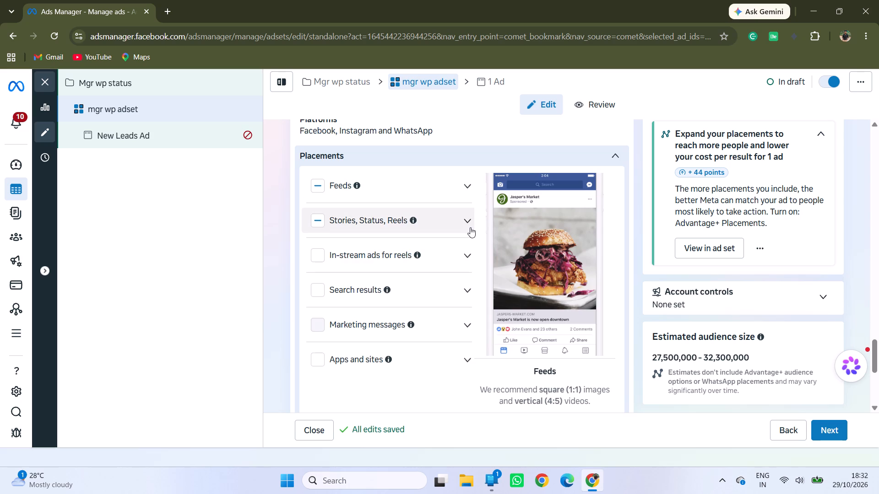
Examine the remaining placement groups and the campaign score panel.
scroll(431, 322, down, 1)
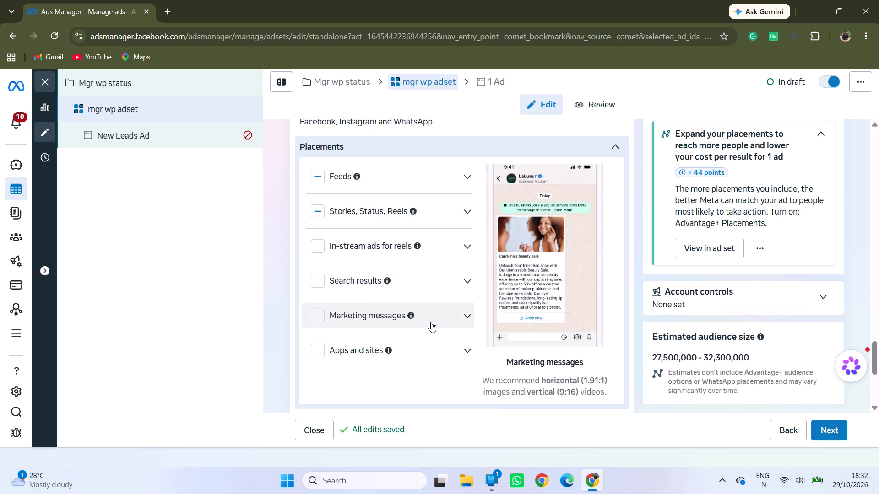
scroll(431, 322, down, 4)
scroll(431, 322, up, 4)
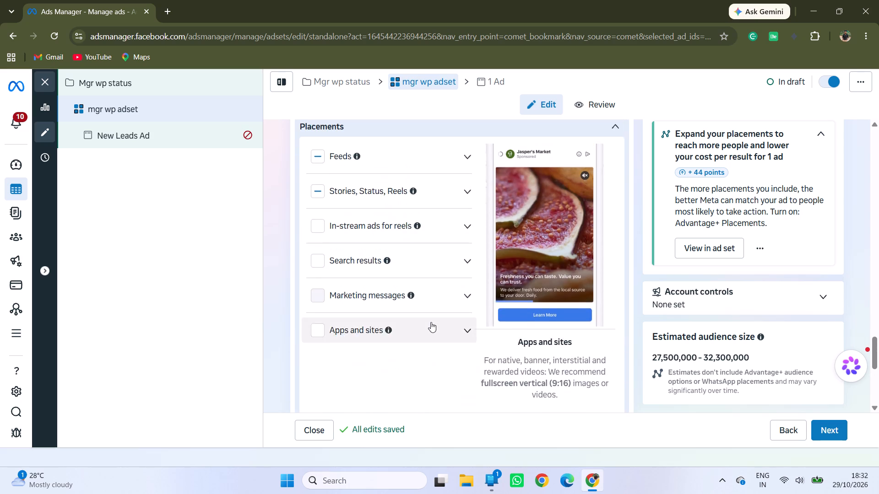
scroll(431, 322, up, 3)
scroll(727, 265, up, 6)
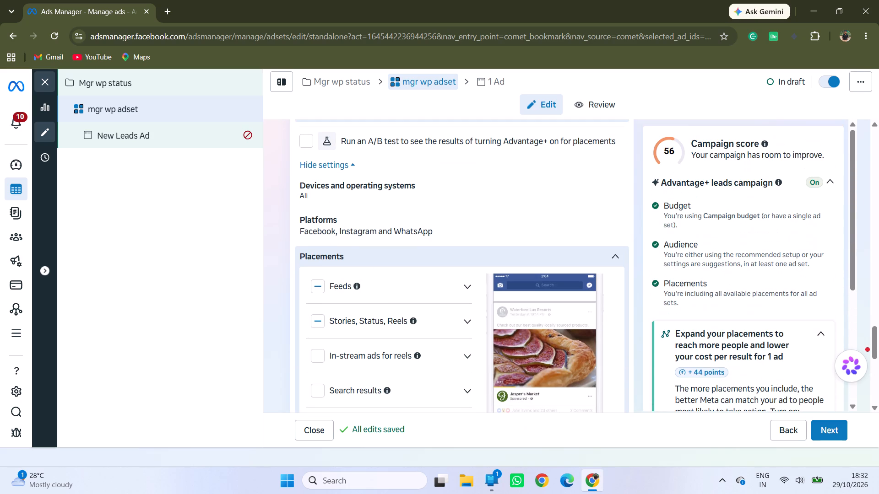
scroll(727, 265, up, 5)
scroll(727, 265, down, 2)
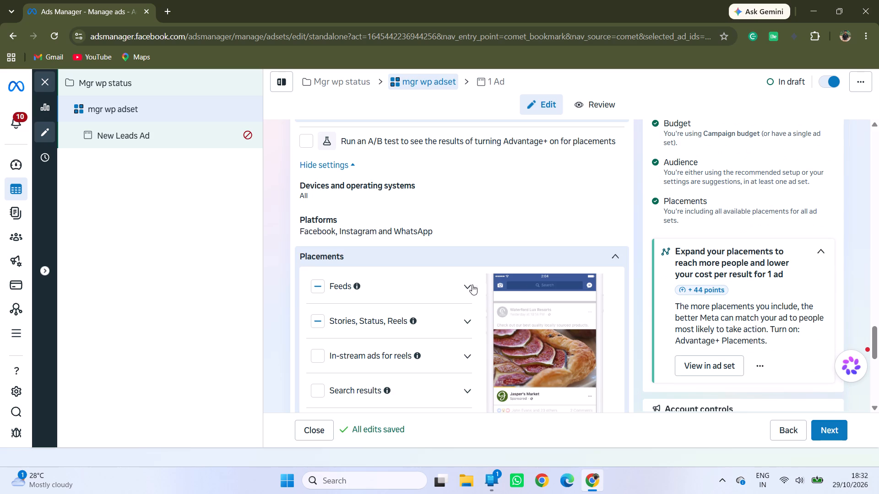
Review which individual placements are included in the Feeds group, and collapse the Placements section.
click(469, 285)
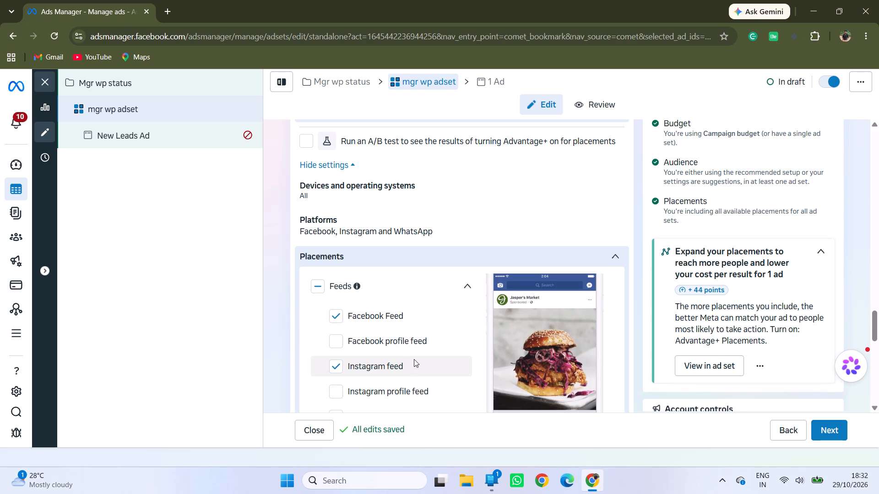
scroll(414, 359, down, 2)
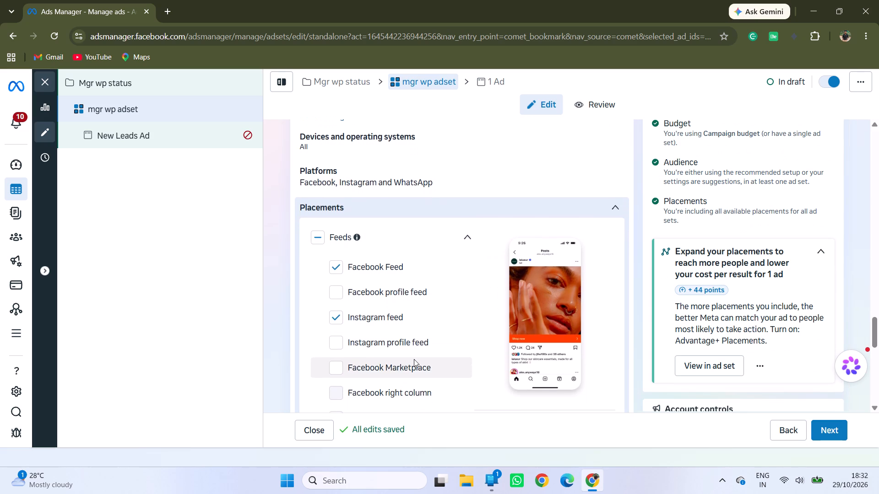
scroll(414, 359, down, 3)
scroll(414, 359, up, 1)
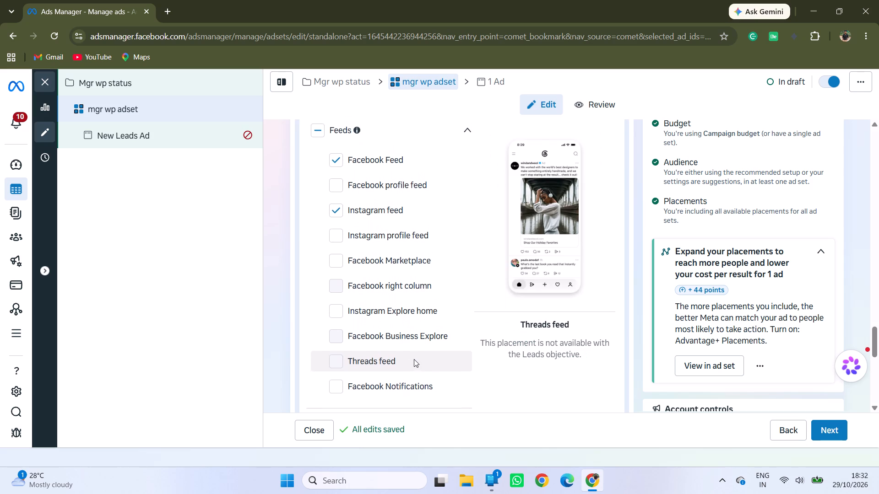
scroll(414, 359, up, 1)
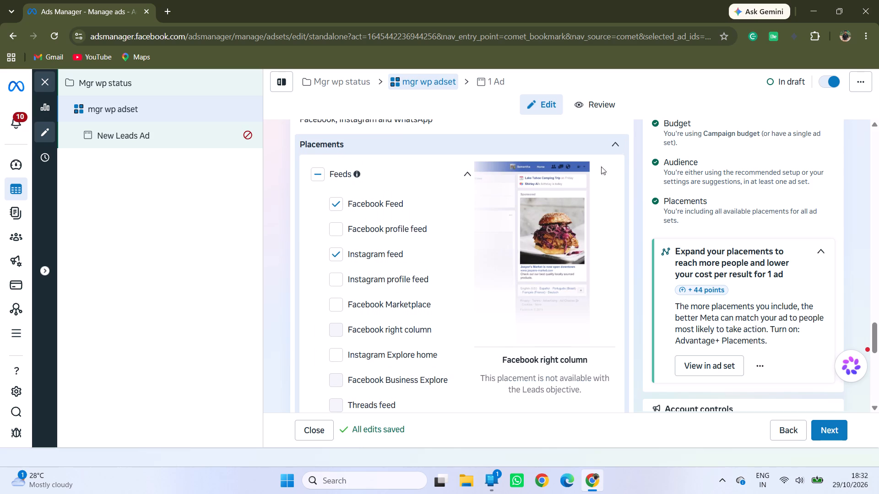
click(614, 146)
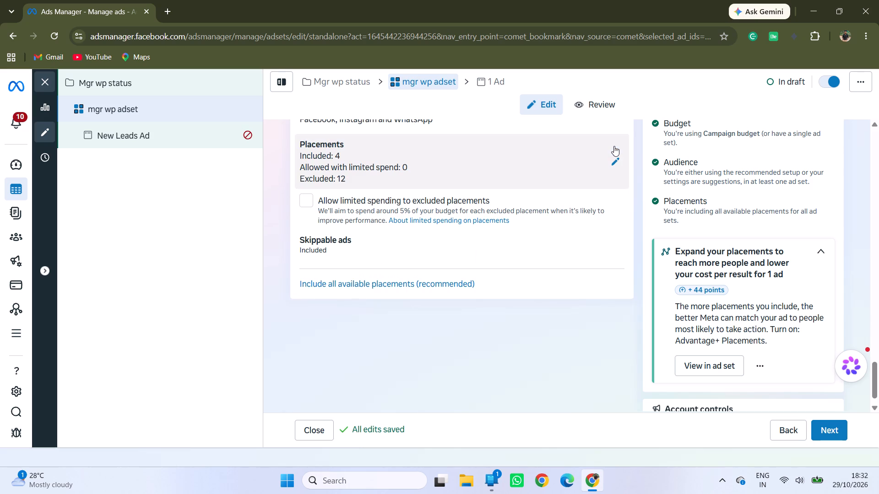
Open the New Leads Ad under mgr wp adset and clear its ad name.
scroll(497, 301, down, 4)
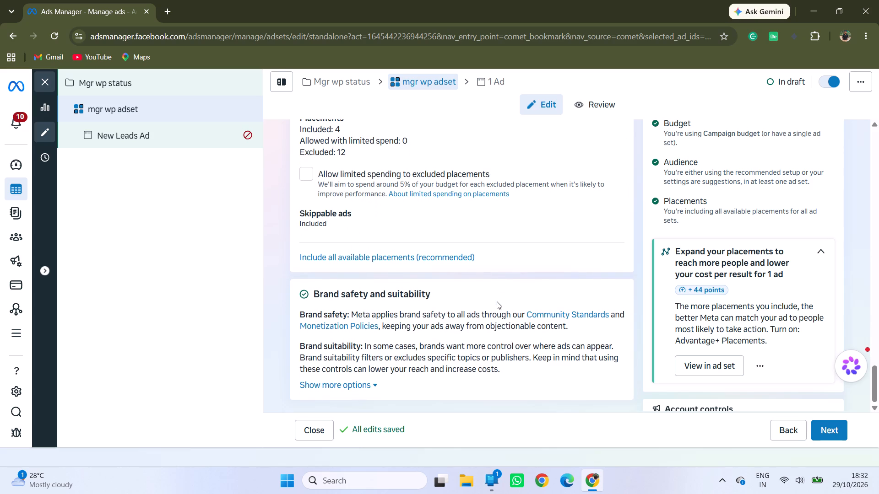
scroll(497, 301, down, 2)
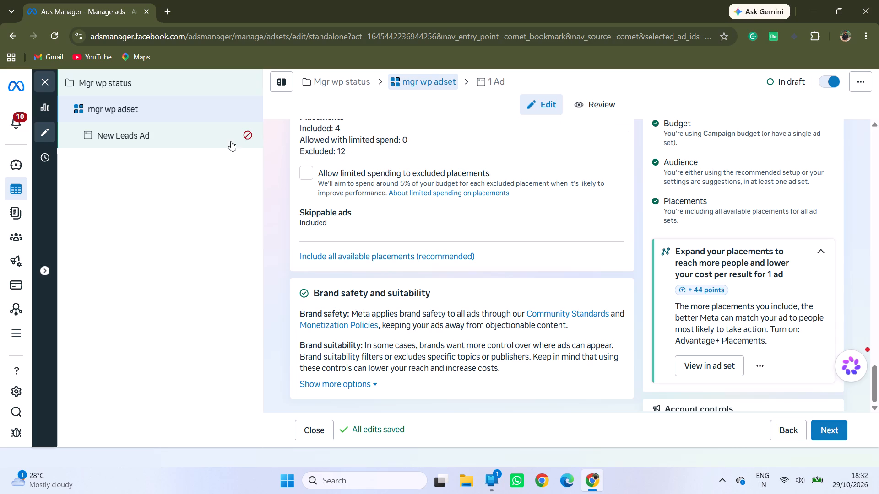
click(159, 132)
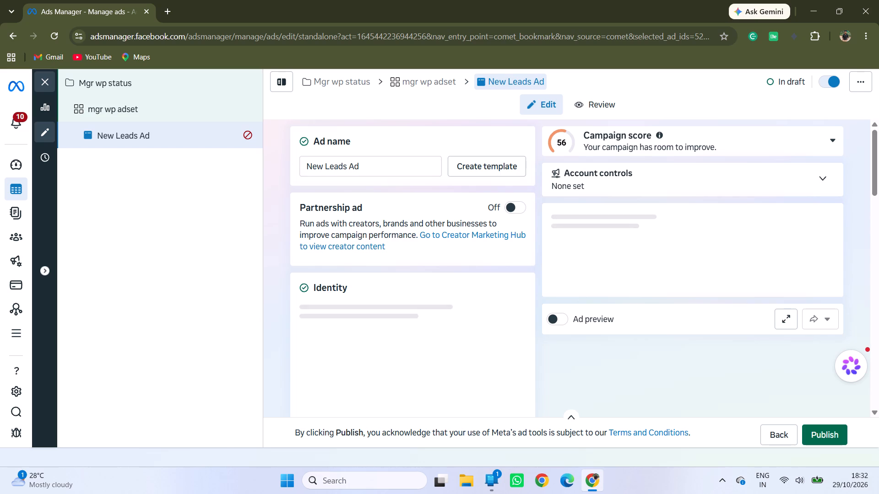
click(360, 166)
key(BackSpace)
key(BackSpace)
key(BackSpace)
key(BackSpace)
key(BackSpace)
key(BackSpace)
key(BackSpace)
key(BackSpace)
key(BackSpace)
key(BackSpace)
key(BackSpace)
key(BackSpace)
key(BackSpace)
key(BackSpace)
key(BackSpace)
key(BackSpace)
key(BackSpace)
key(BackSpace)
key(BackSpace)
key(BackSpace)
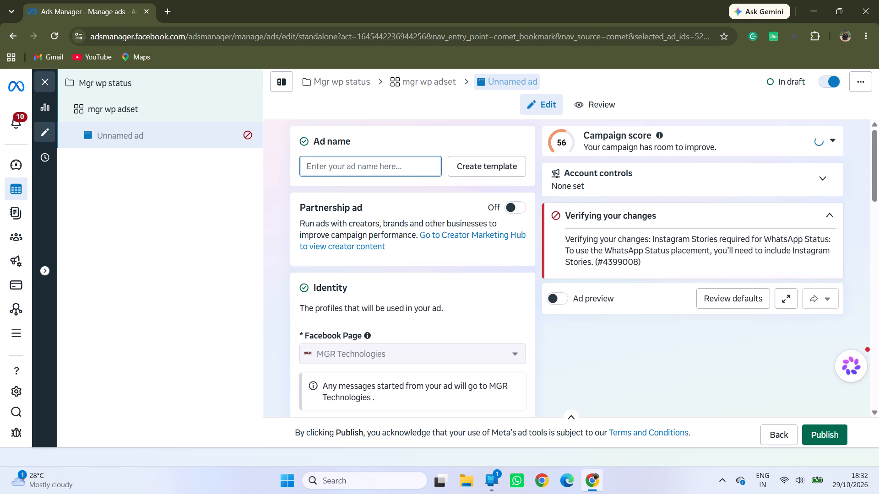
Examine the verification notice and the ad's identity, setup, destination and creative sections.
click(649, 261)
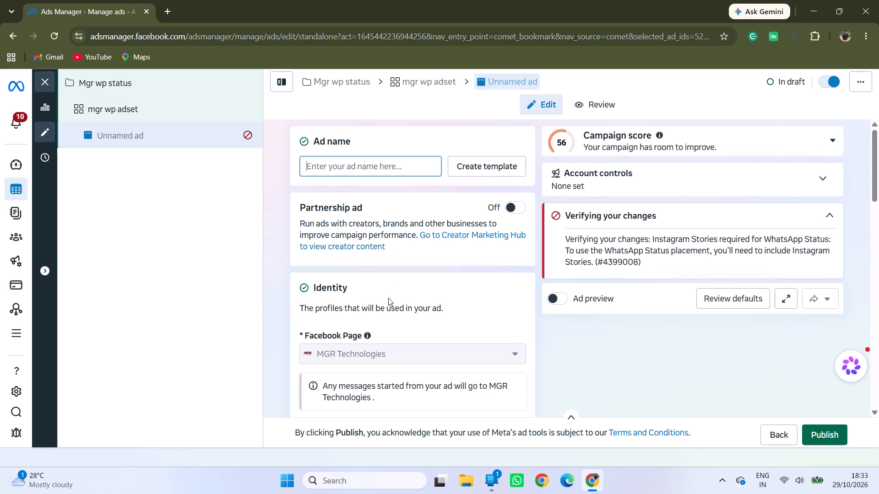
scroll(388, 298, down, 7)
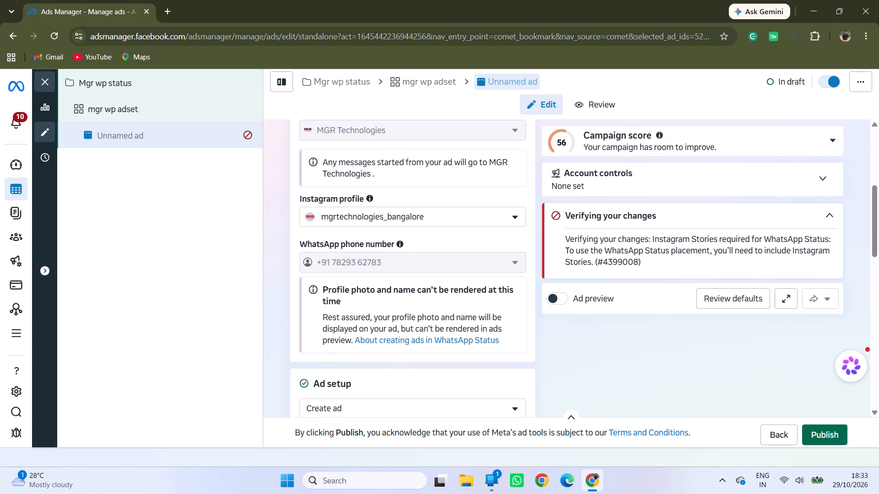
scroll(388, 298, down, 9)
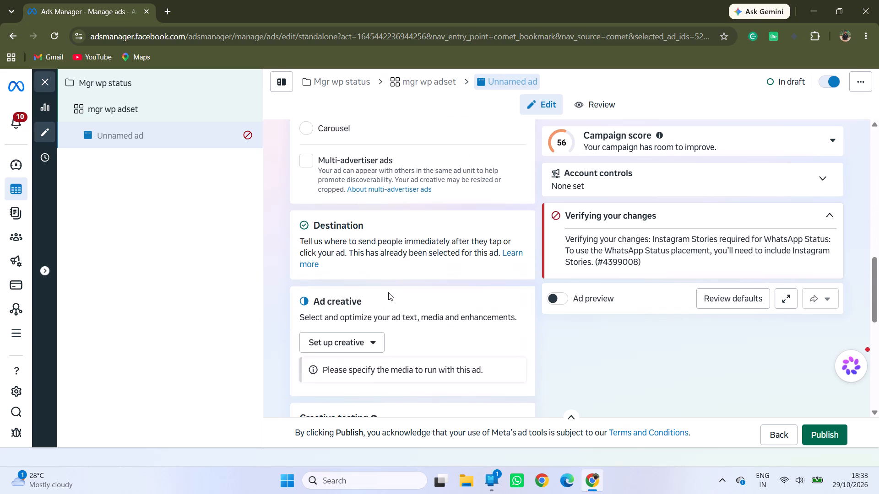
scroll(388, 292, down, 1)
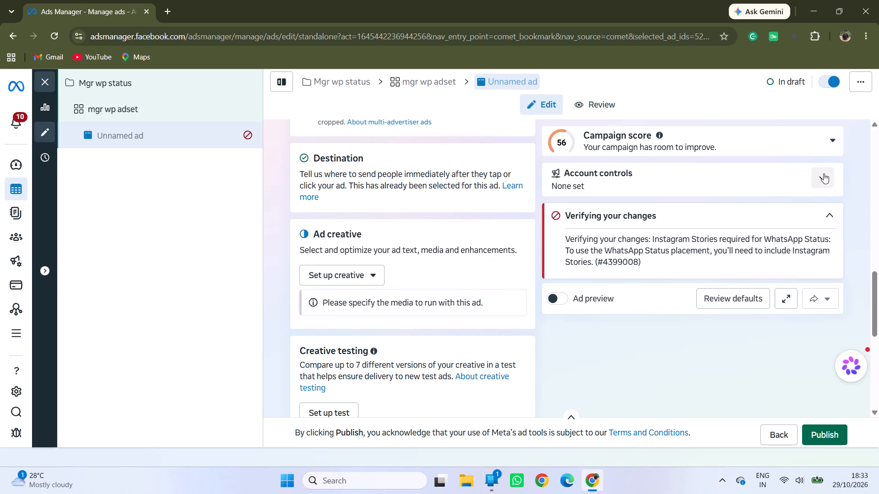
Examine the details of the verification error on the ad.
click(830, 217)
click(830, 217)
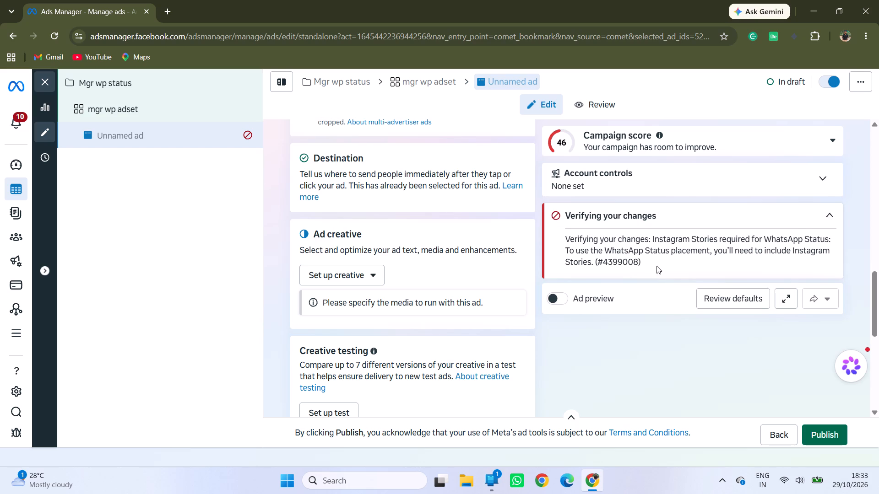
Name the ad "mgr wp sts".
scroll(454, 215, up, 19)
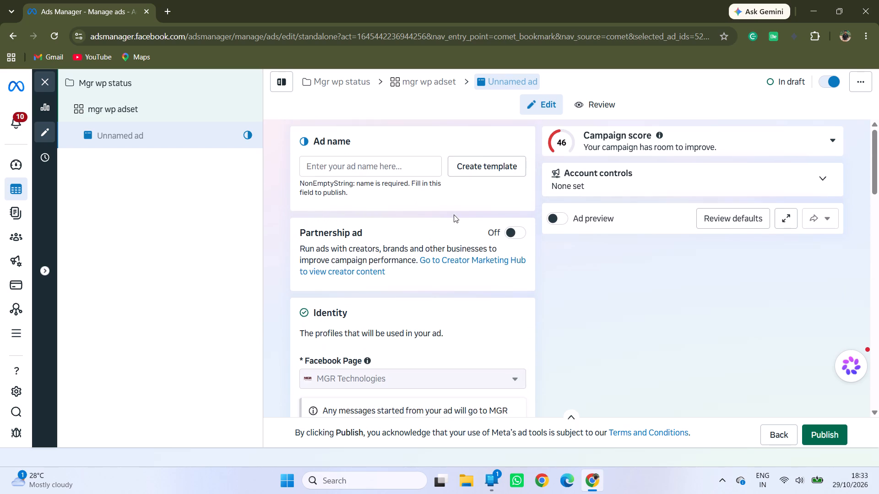
scroll(454, 215, up, 8)
click(370, 166)
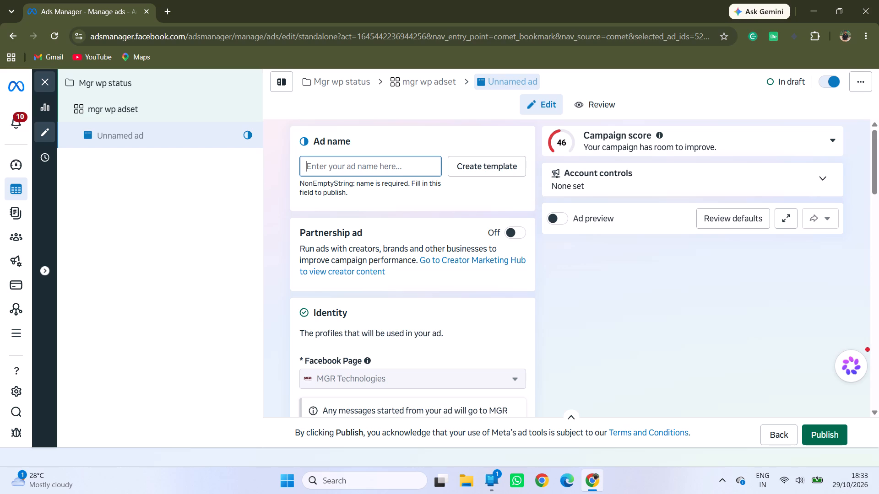
text(mgr)
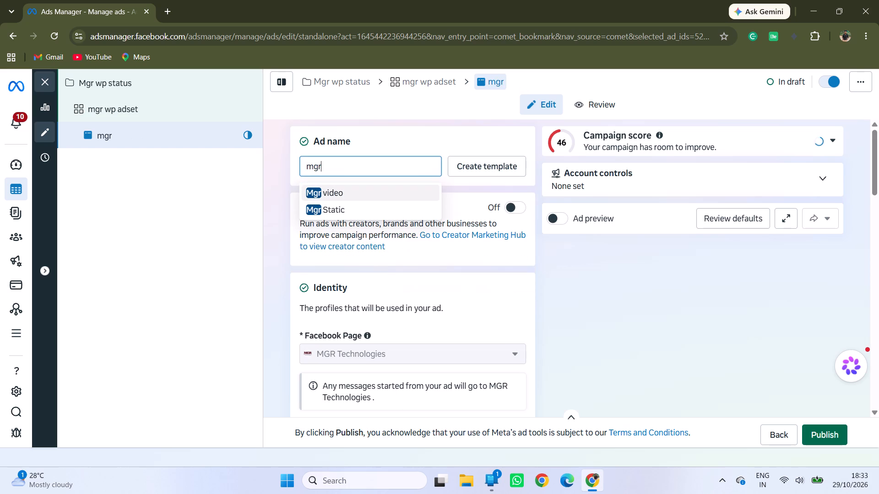
key(space)
text(w)
key(p)
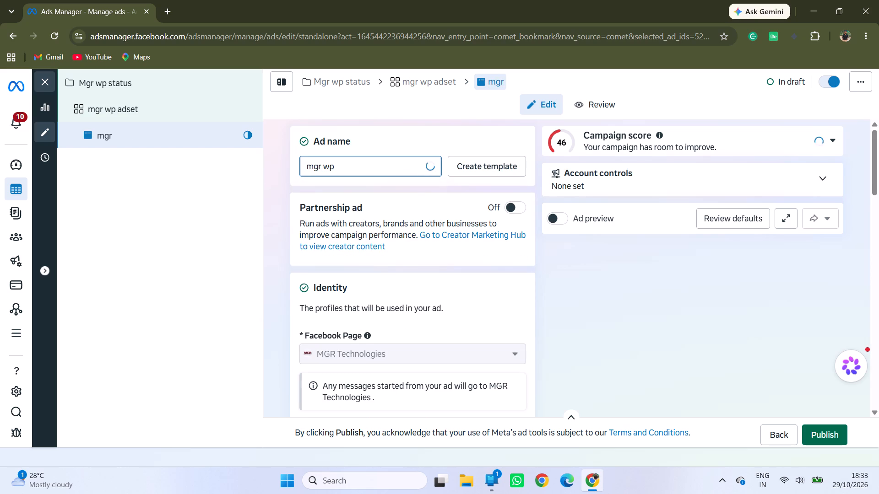
Complete the ad's name so that it reads "mgr wp sts".
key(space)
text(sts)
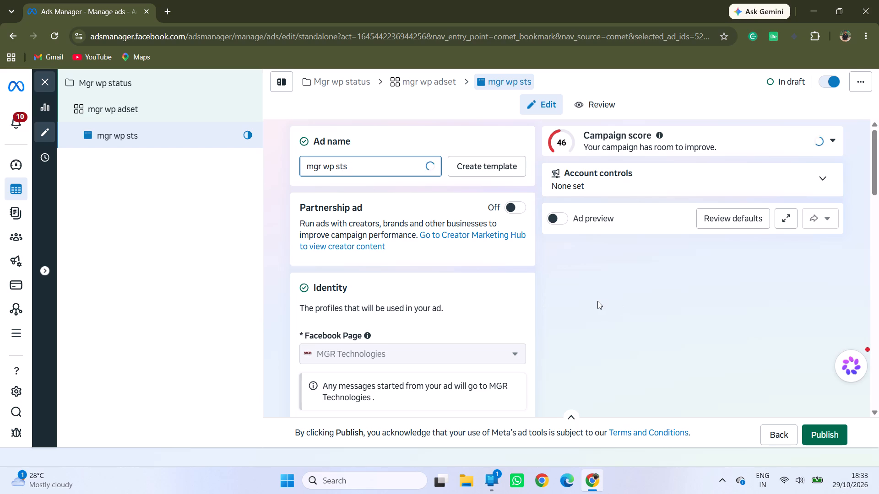
click(590, 299)
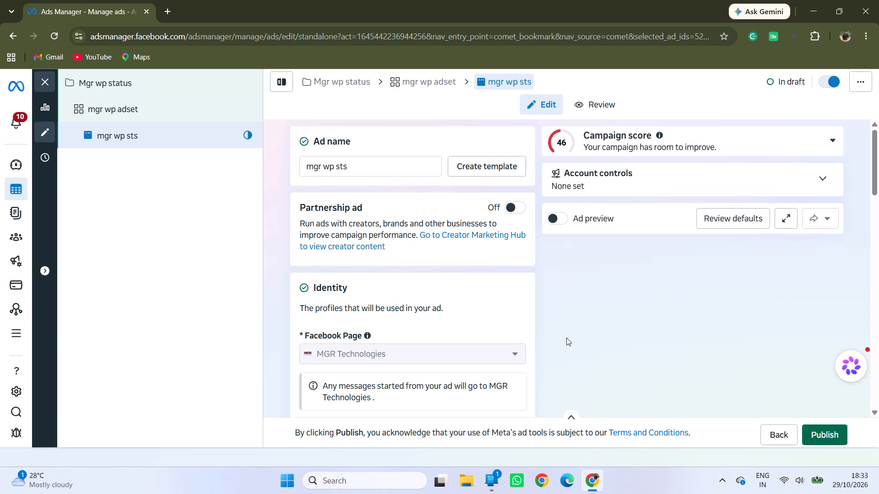
Review the ad's identity, setup, destination, tracking and conversations sections, including the suggested message template.
scroll(566, 338, down, 9)
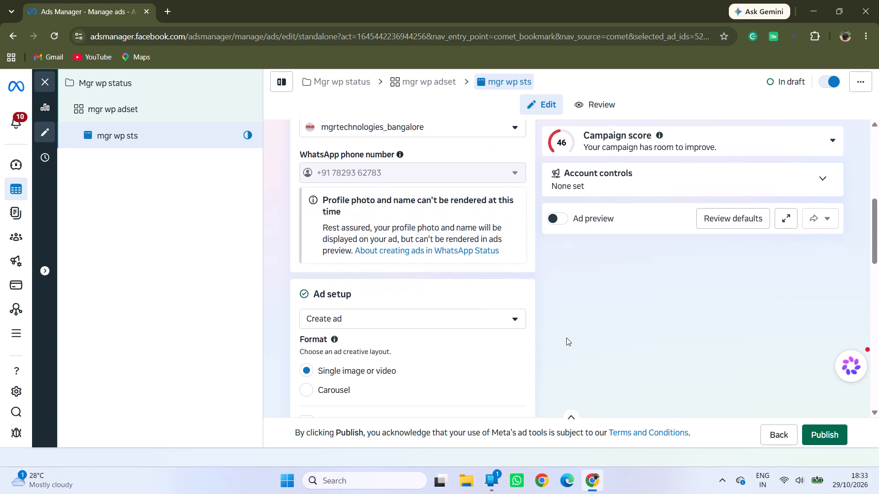
scroll(566, 338, down, 6)
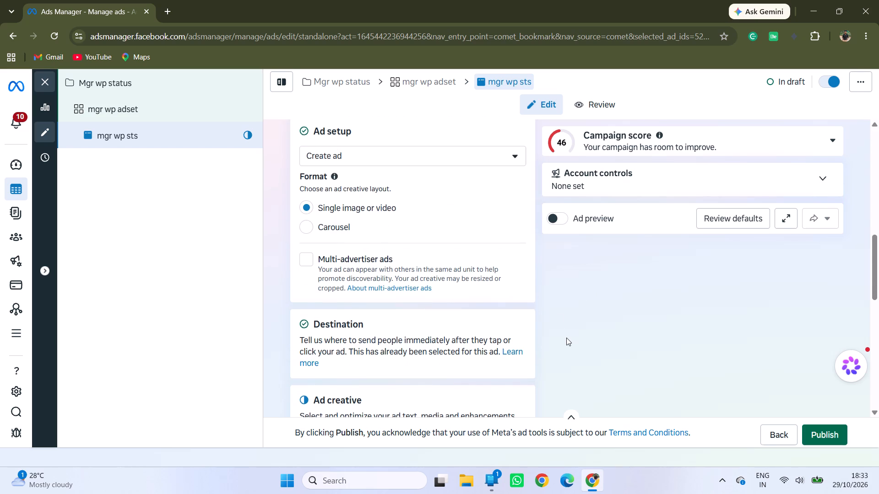
scroll(566, 338, down, 18)
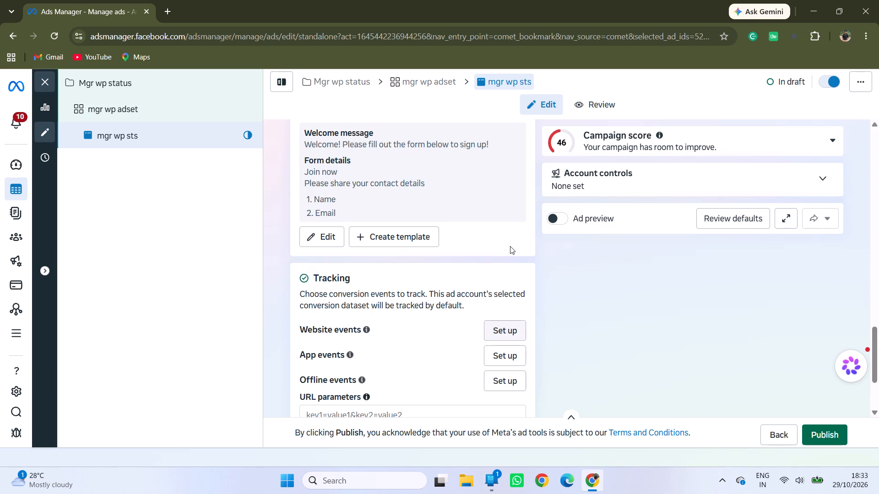
scroll(440, 199, up, 1)
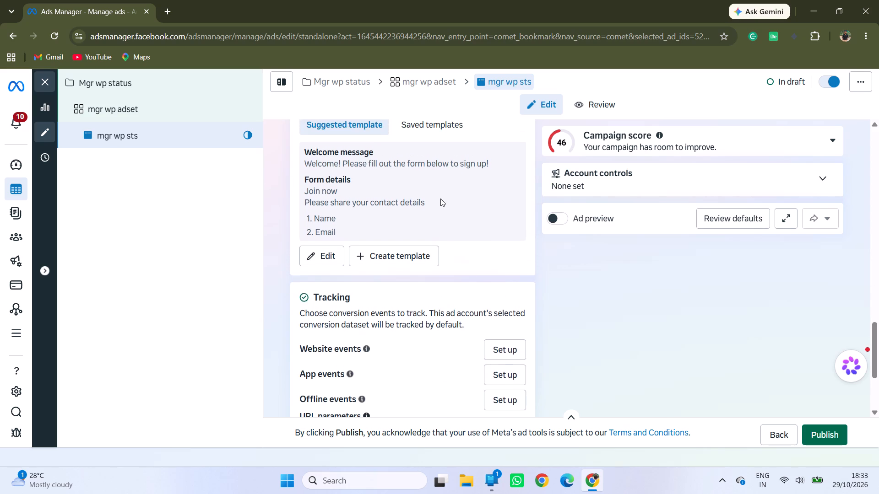
scroll(440, 199, up, 2)
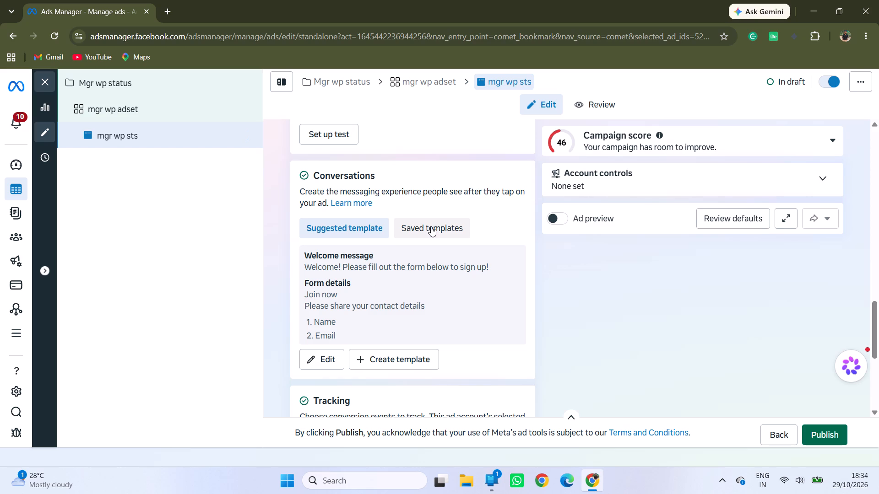
Open the welcome message of the suggested conversation template for editing.
click(320, 355)
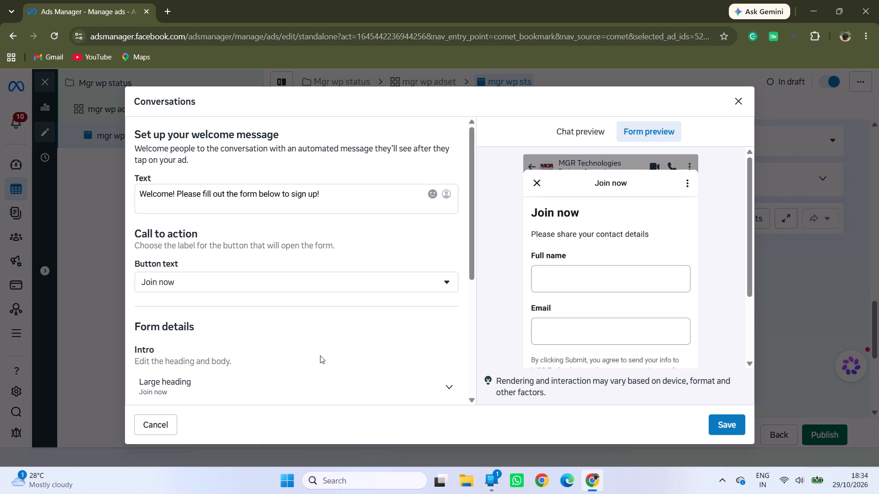
click(327, 192)
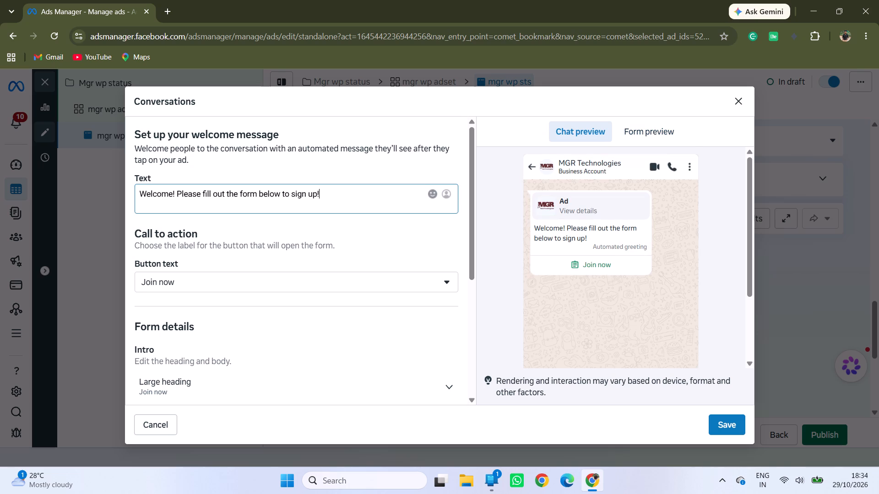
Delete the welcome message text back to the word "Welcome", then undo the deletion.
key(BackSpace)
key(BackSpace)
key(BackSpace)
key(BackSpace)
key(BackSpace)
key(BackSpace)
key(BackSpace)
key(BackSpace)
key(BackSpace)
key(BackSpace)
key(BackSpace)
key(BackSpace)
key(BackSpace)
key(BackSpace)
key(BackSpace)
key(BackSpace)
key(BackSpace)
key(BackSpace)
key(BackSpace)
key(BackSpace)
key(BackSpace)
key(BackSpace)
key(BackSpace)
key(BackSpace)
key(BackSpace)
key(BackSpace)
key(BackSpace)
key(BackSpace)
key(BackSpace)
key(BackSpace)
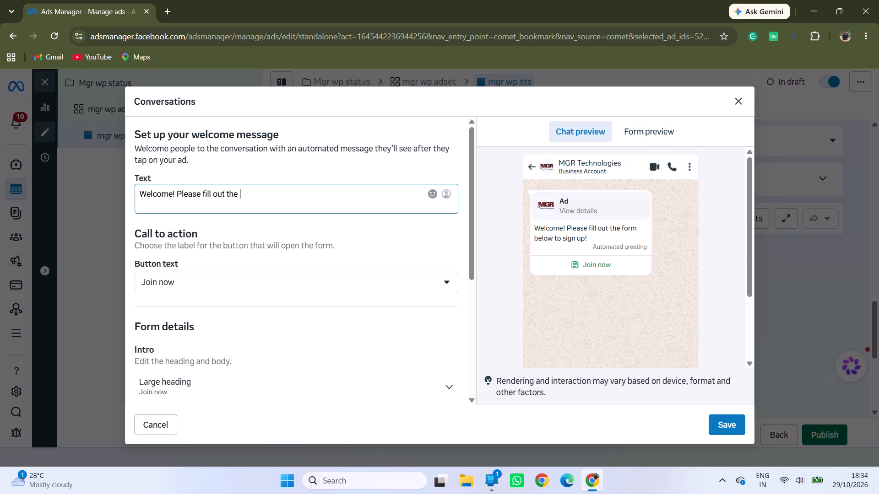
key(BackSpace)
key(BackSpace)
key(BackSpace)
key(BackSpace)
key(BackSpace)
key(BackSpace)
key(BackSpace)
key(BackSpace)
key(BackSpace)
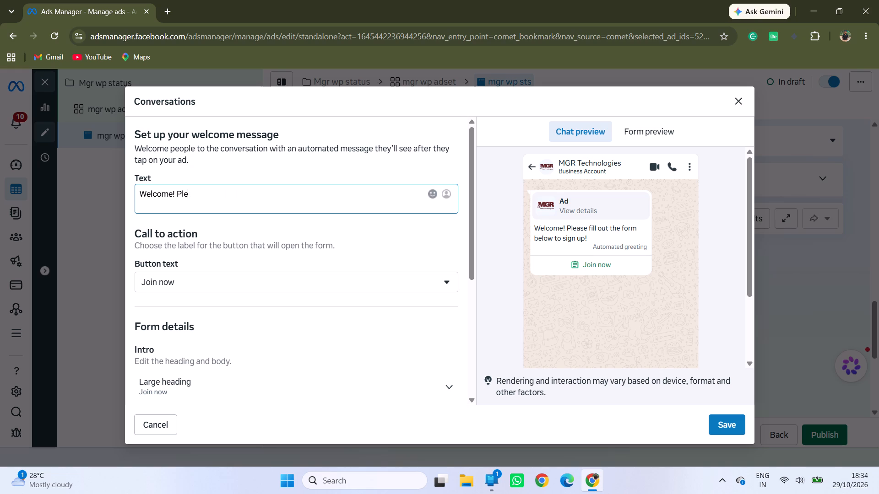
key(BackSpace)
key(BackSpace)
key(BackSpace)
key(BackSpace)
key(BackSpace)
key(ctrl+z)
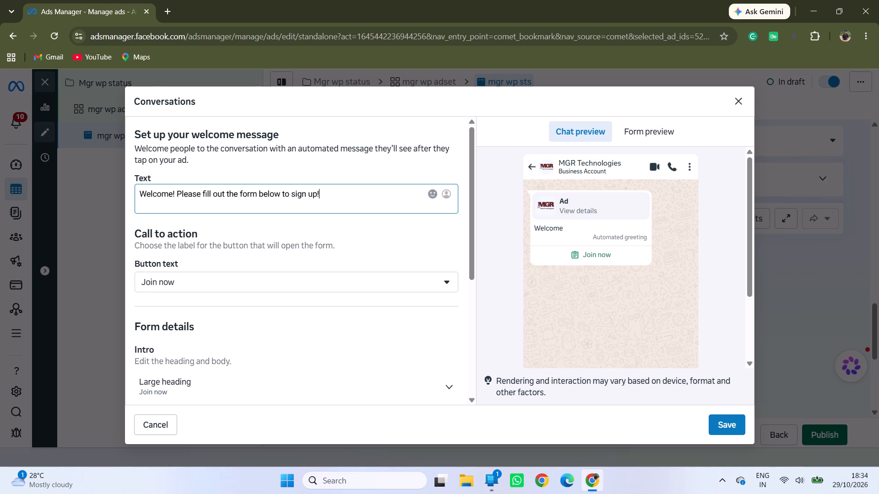
Set the conversation's welcome message to "Welcome to Mgr techonology".
key(BackSpace)
key(BackSpace)
key(BackSpace)
key(BackSpace)
key(BackSpace)
key(BackSpace)
key(BackSpace)
key(BackSpace)
key(BackSpace)
key(BackSpace)
key(BackSpace)
key(BackSpace)
key(BackSpace)
key(BackSpace)
key(BackSpace)
key(BackSpace)
key(BackSpace)
key(BackSpace)
key(BackSpace)
key(BackSpace)
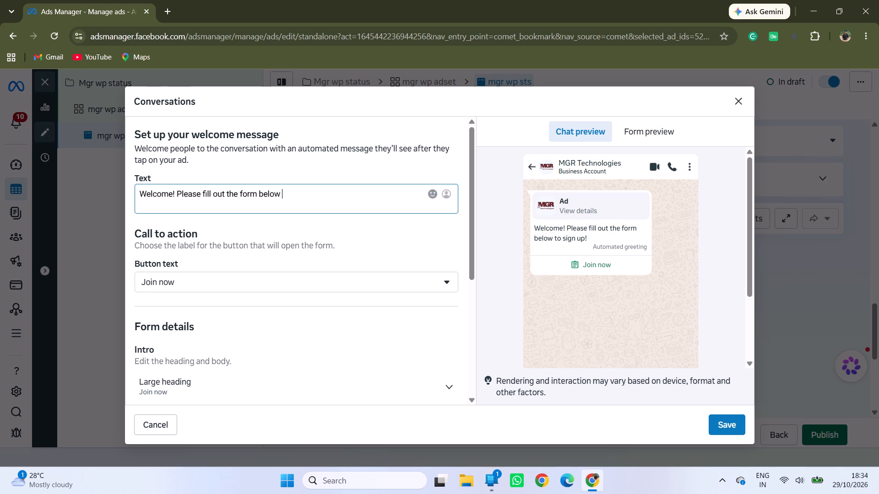
key(BackSpace)
key(BackSpace)
key(BackSpace)
key(BackSpace)
key(BackSpace)
key(BackSpace)
key(BackSpace)
key(BackSpace)
key(BackSpace)
key(BackSpace)
key(BackSpace)
key(BackSpace)
key(BackSpace)
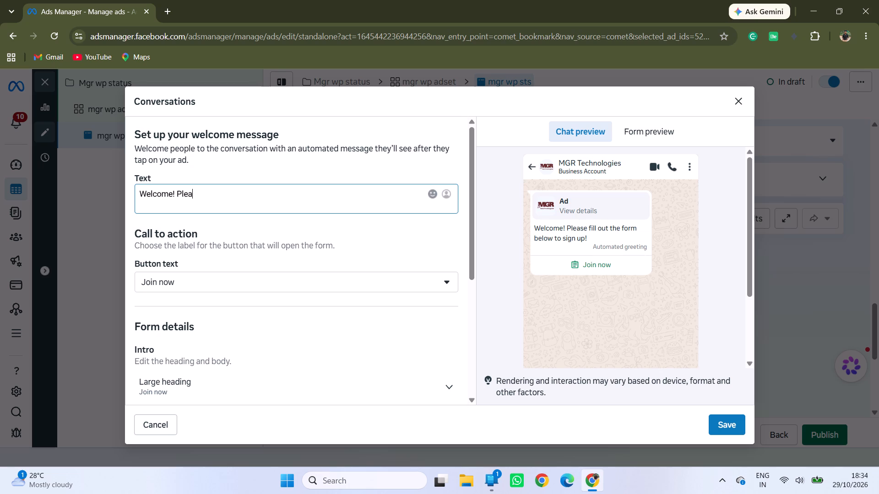
key(BackSpace)
key(BackSpace)
key(BackSpace)
key(BackSpace)
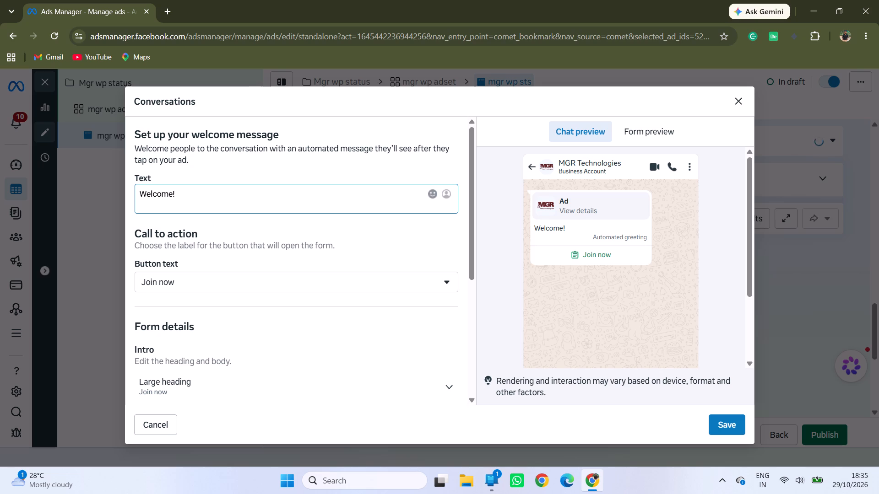
key(BackSpace)
key(BackSpace)
key(space)
text(to)
key(space)
key(shift+m)
text(gr)
key(space)
text(techonology)
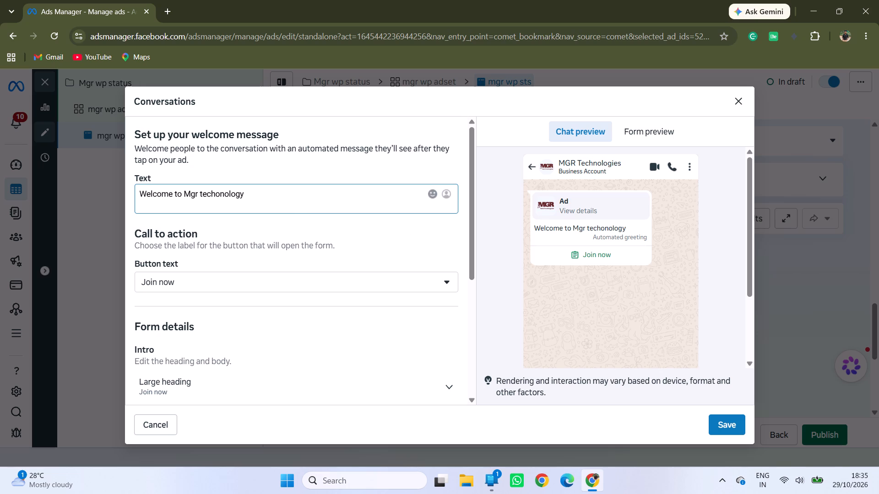
Set the call-to-action button text of the conversation to "Get offer".
click(230, 288)
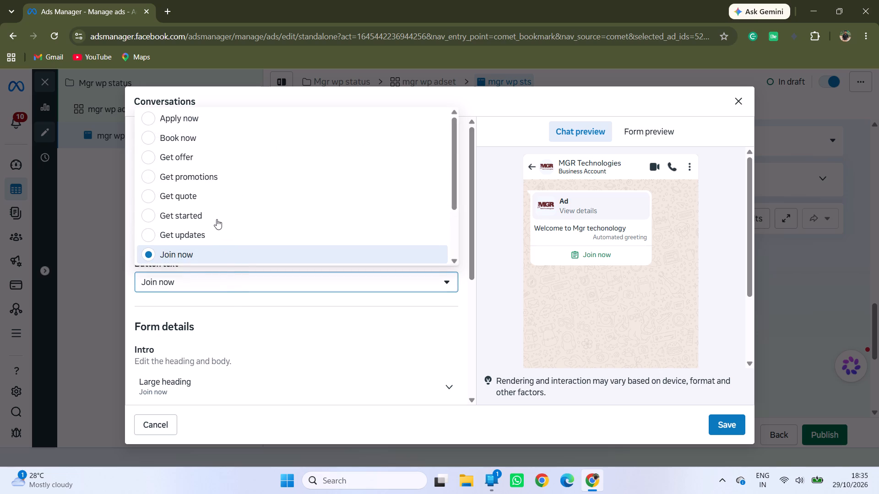
click(205, 156)
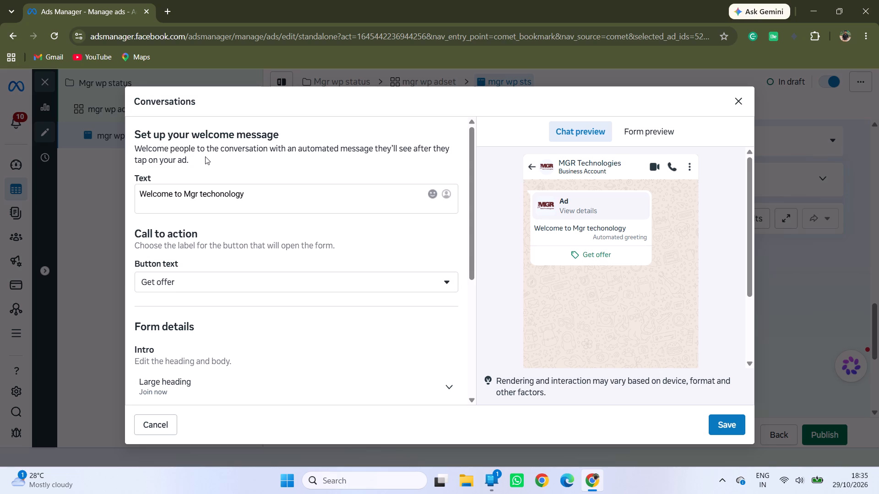
Replace the large heading in the form's intro with "Learn more".
scroll(286, 368, down, 3)
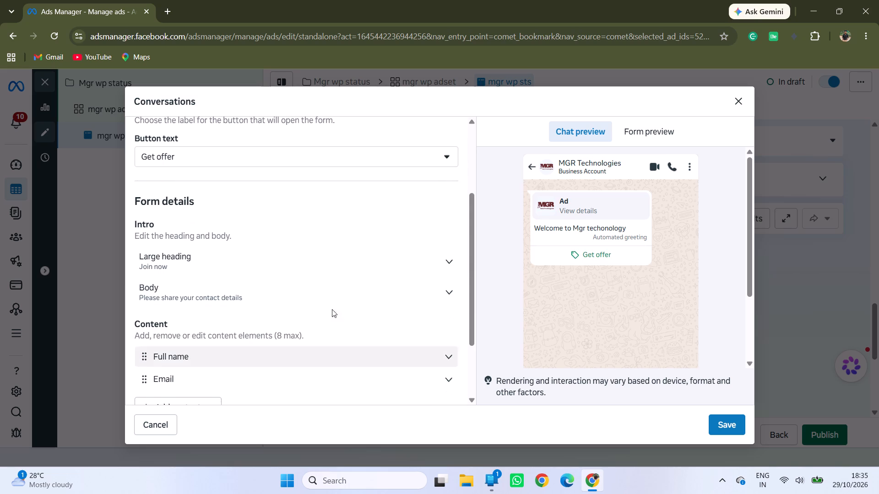
click(449, 264)
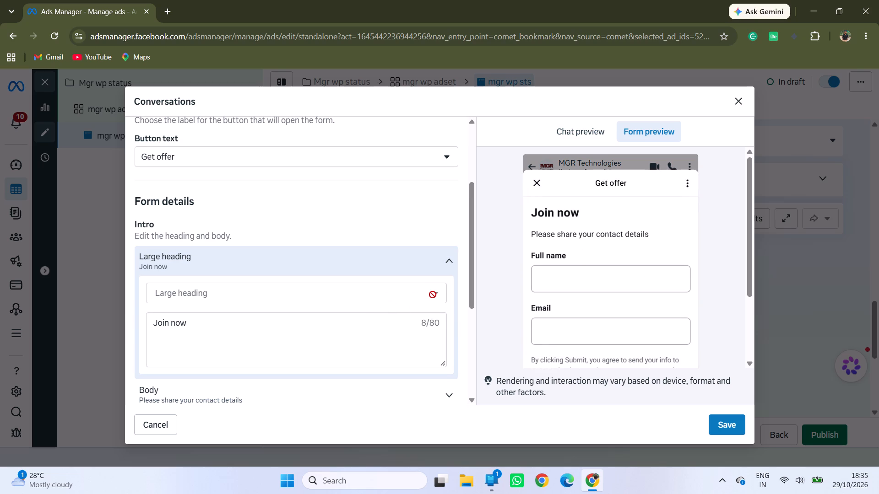
click(238, 327)
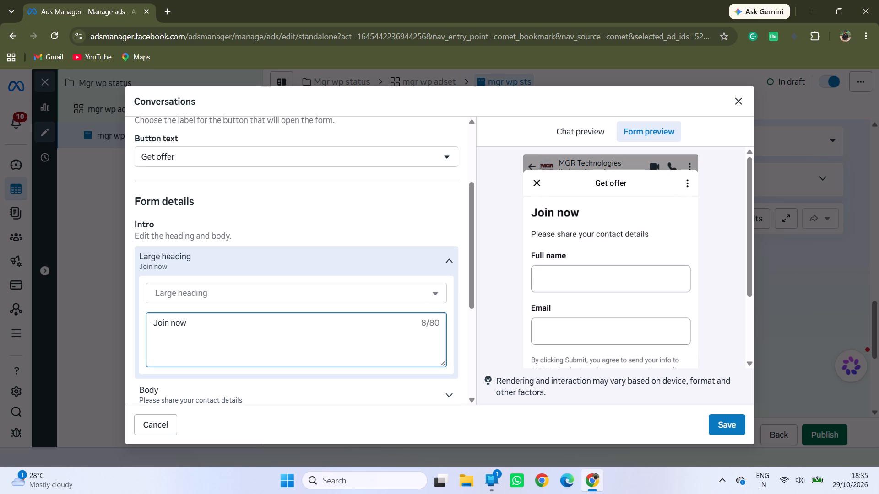
key(BackSpace)
key(BackSpace)
key(BackSpace)
key(BackSpace)
key(BackSpace)
key(BackSpace)
key(BackSpace)
key(BackSpace)
key(BackSpace)
key(BackSpace)
key(BackSpace)
key(BackSpace)
key(BackSpace)
key(BackSpace)
key(BackSpace)
key(BackSpace)
key(BackSpace)
key(BackSpace)
key(BackSpace)
key(BackSpace)
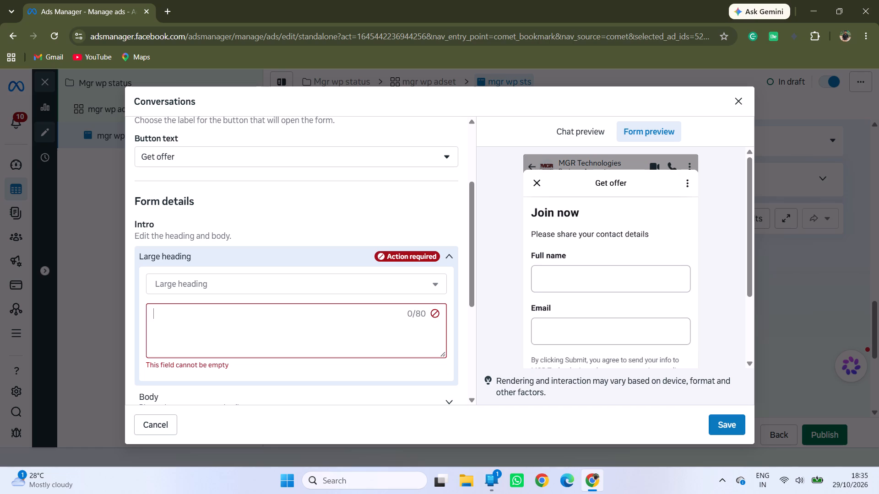
key(shift+l)
text(ea)
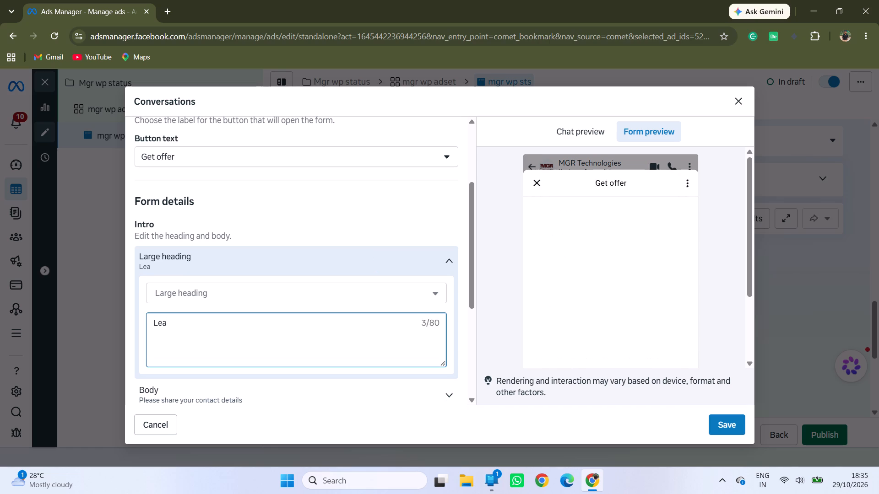
text(rn m)
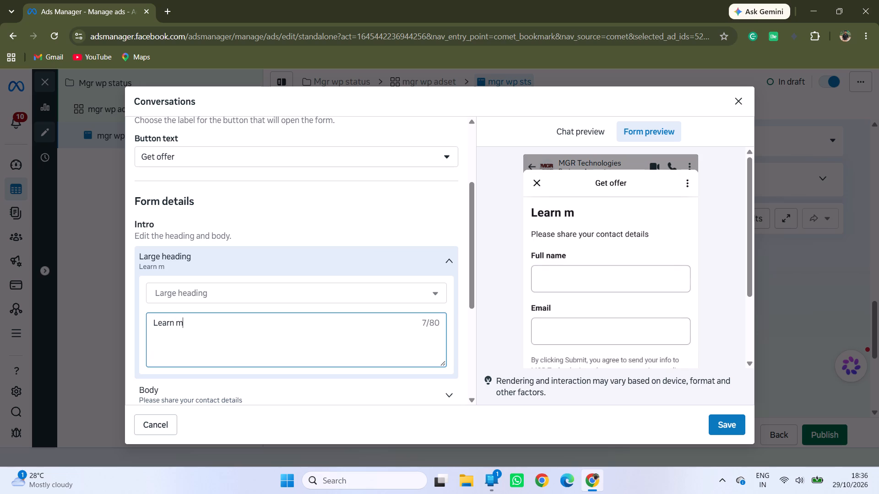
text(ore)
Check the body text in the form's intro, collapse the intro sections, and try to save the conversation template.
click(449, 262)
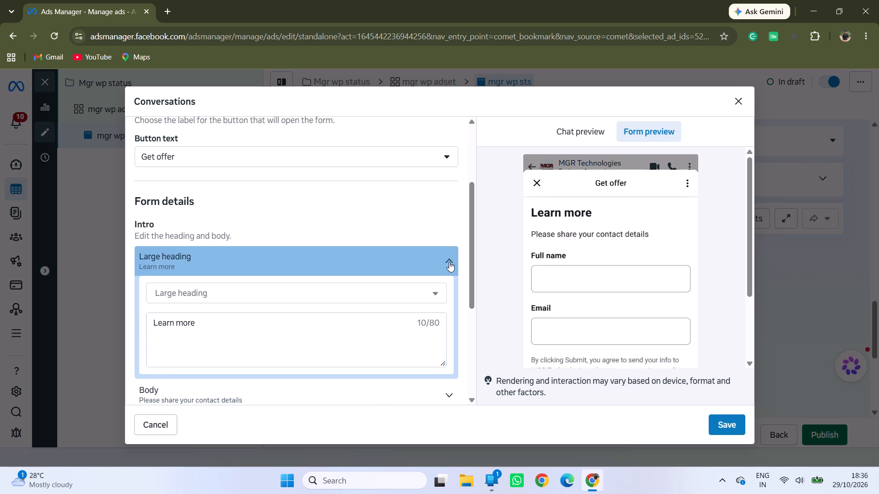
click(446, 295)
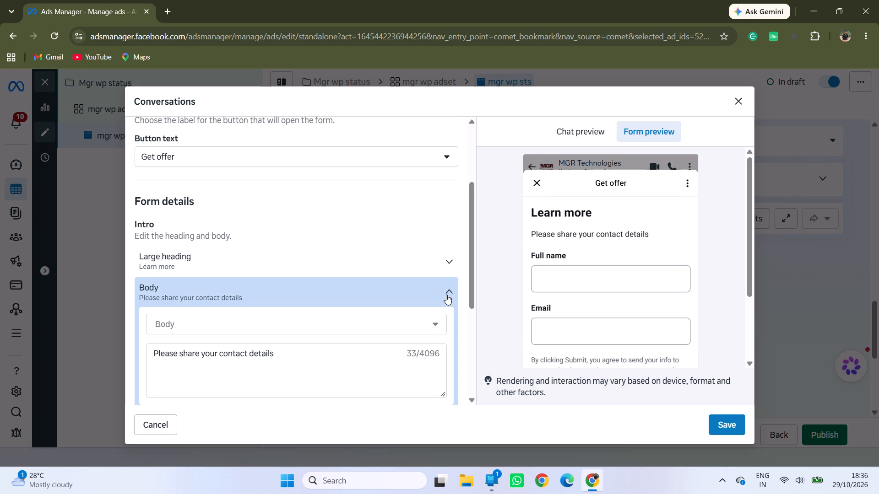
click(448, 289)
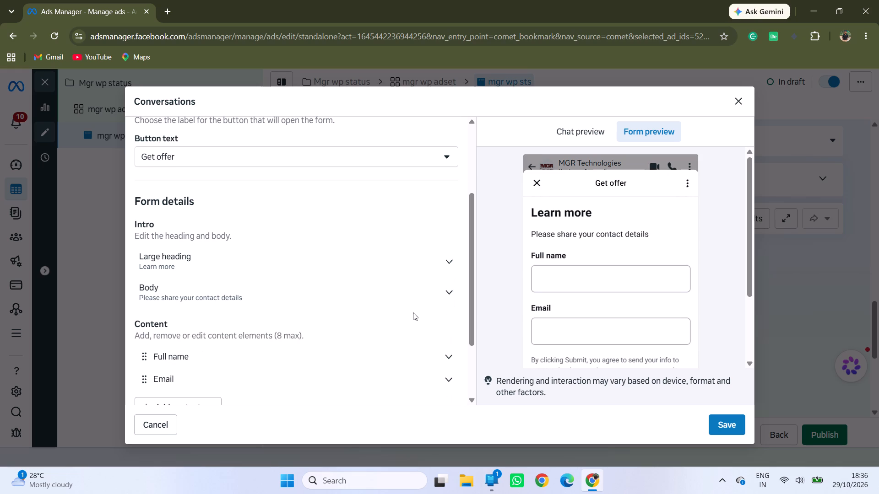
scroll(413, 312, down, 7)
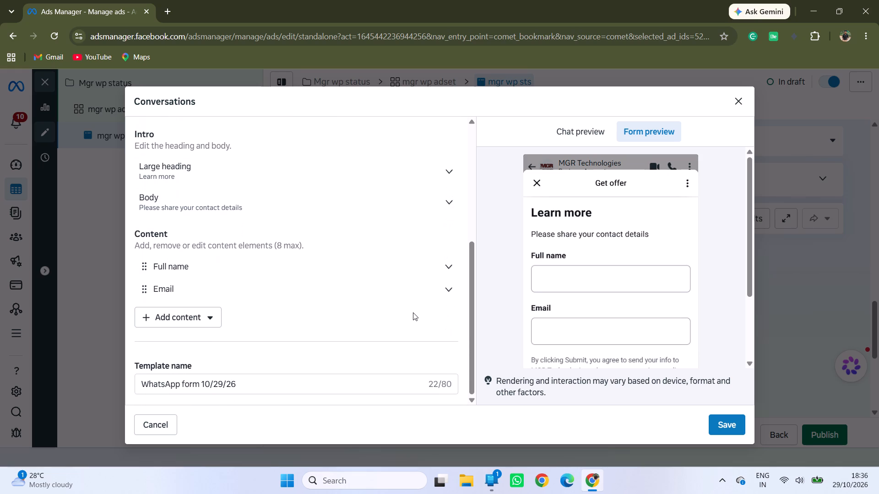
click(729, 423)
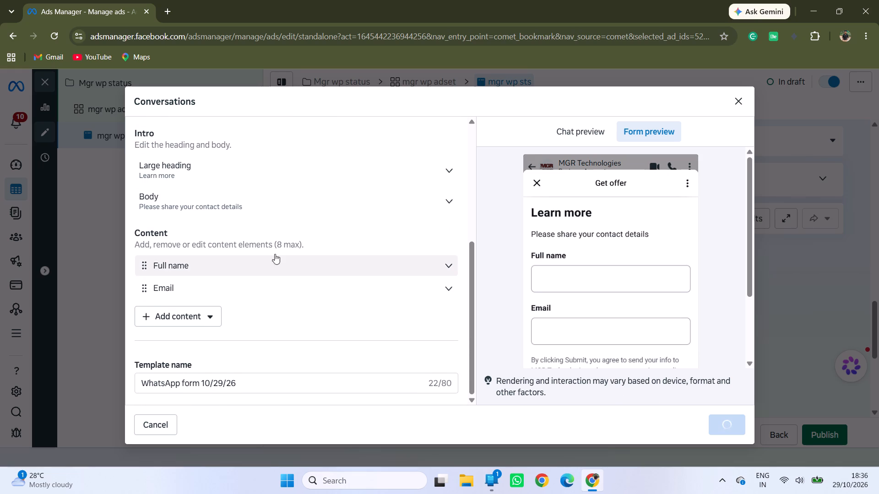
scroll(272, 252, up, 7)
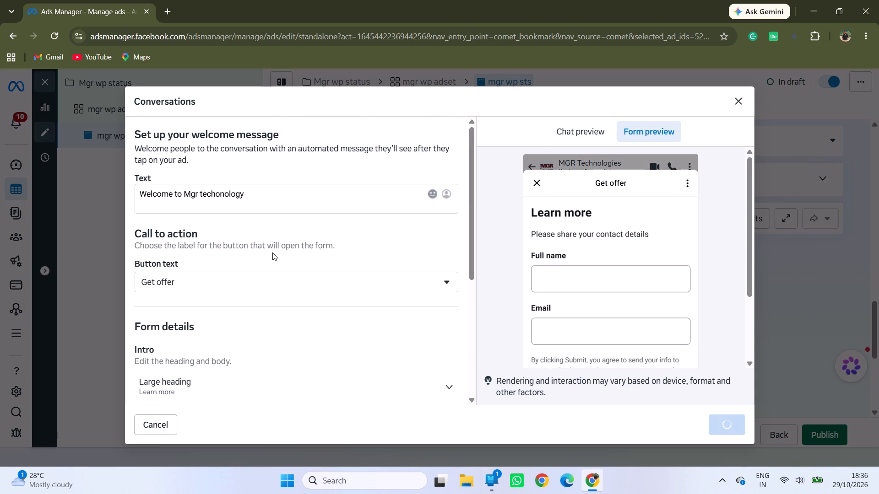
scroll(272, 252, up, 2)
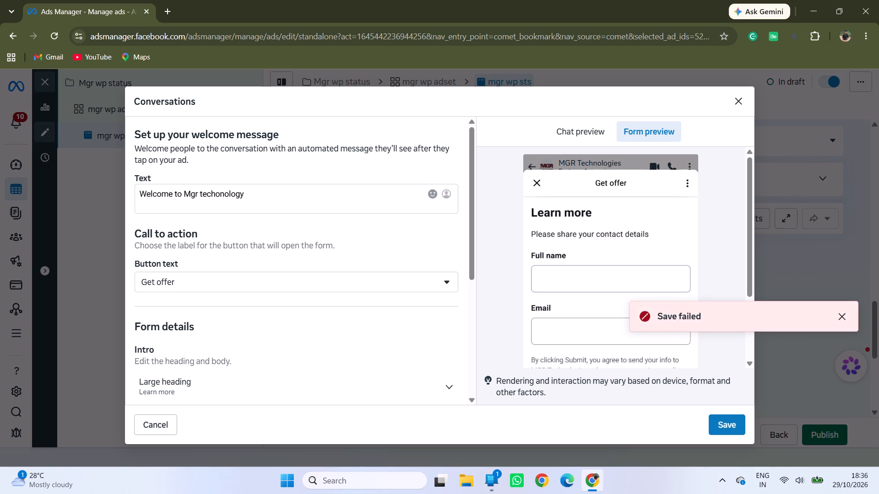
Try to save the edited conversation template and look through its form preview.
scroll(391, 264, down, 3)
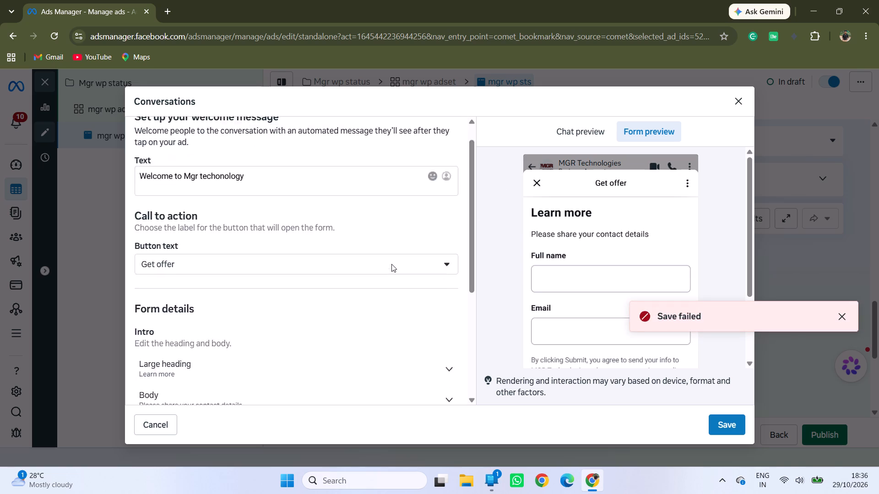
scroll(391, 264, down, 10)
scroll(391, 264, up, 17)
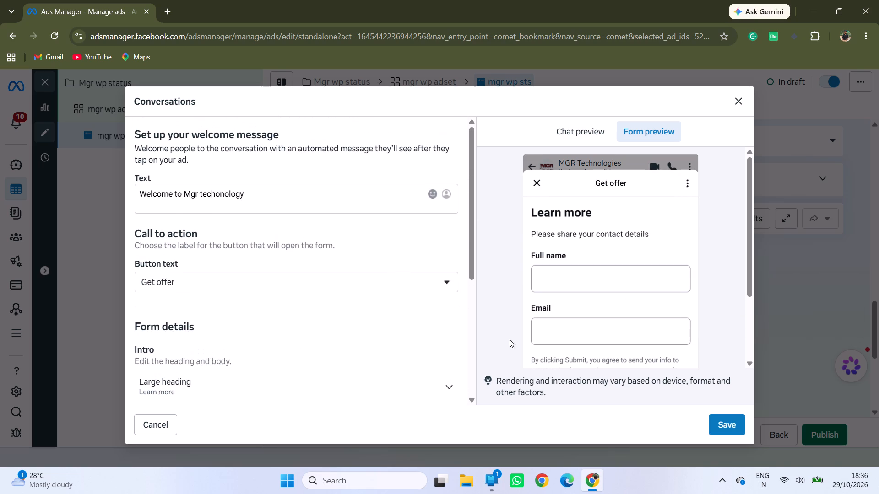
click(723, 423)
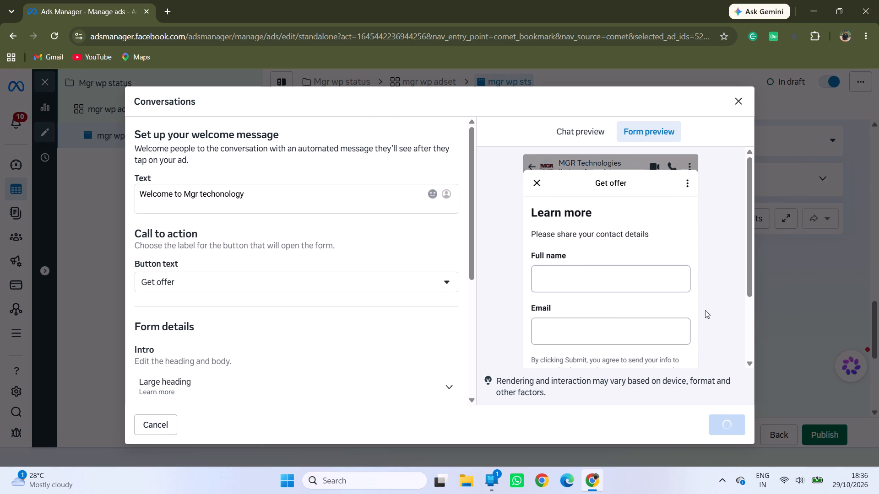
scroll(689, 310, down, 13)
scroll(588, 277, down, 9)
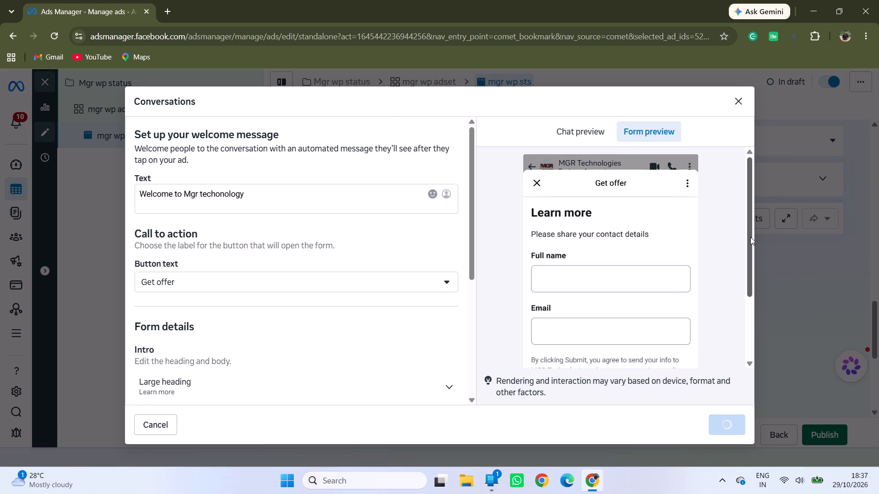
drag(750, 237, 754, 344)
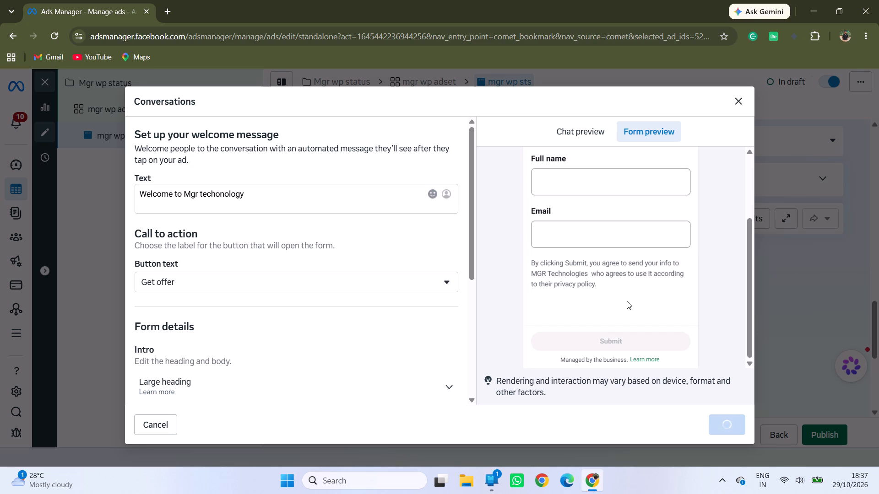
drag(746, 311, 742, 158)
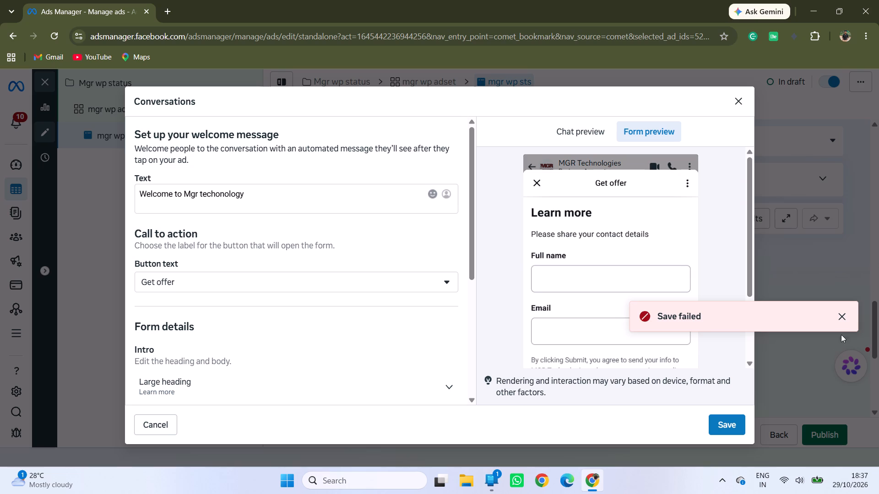
Check the chat preview of the conversation and save the template again.
click(843, 314)
scroll(584, 271, down, 2)
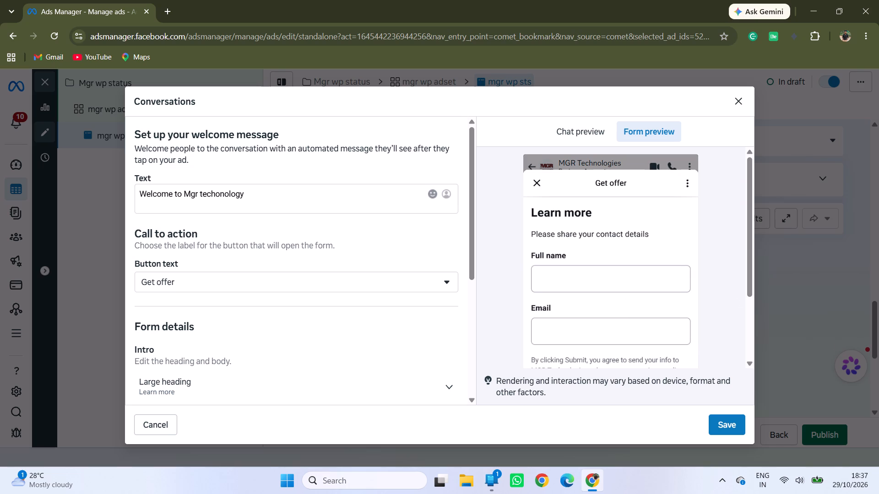
scroll(584, 271, down, 10)
click(597, 133)
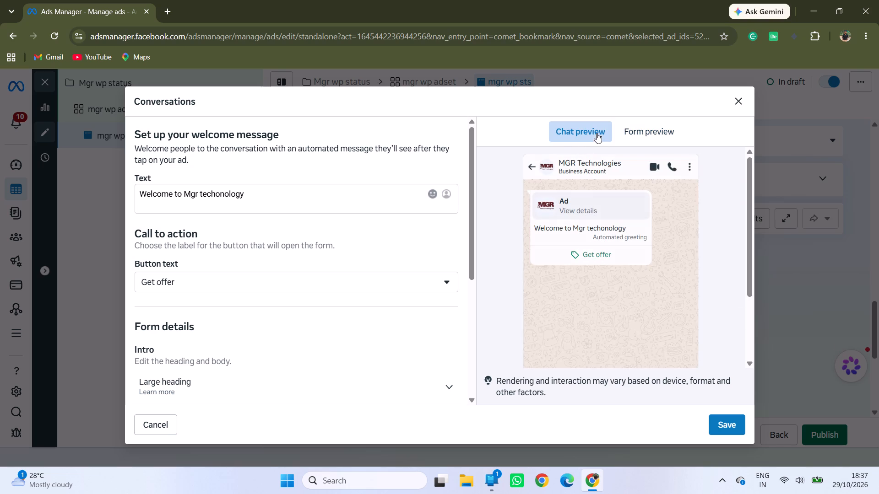
click(730, 433)
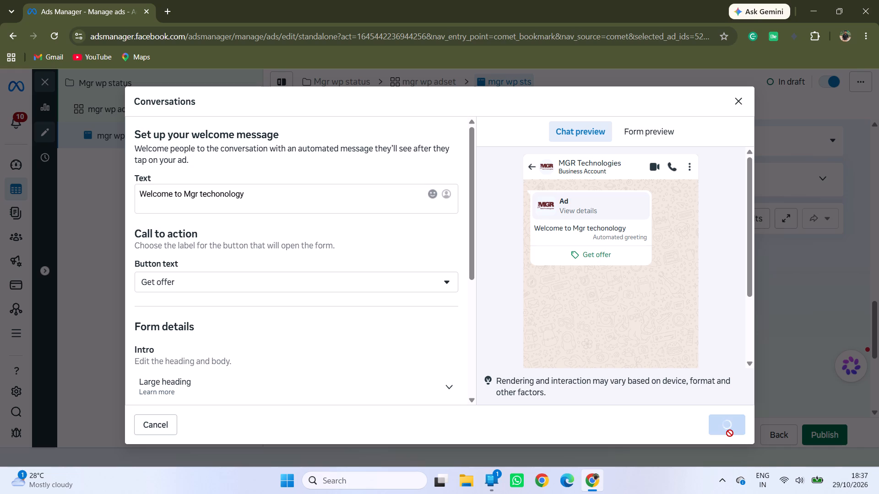
scroll(566, 334, down, 8)
scroll(566, 334, up, 8)
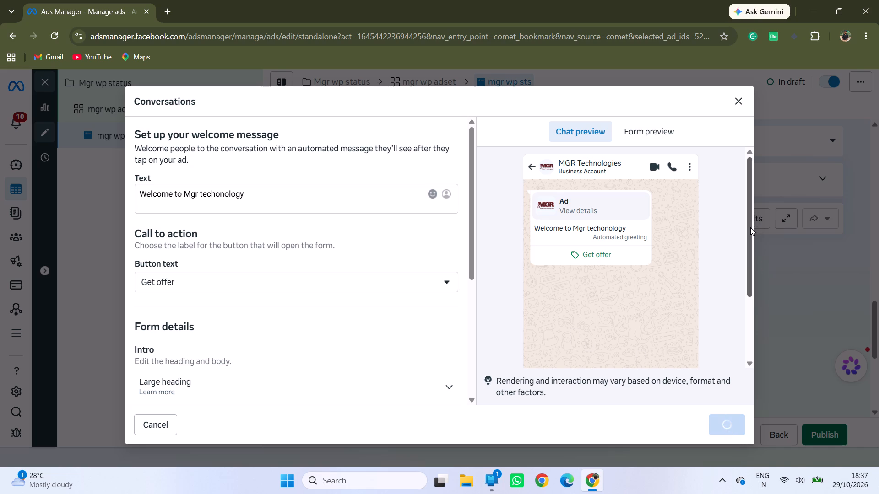
drag(750, 227, 754, 230)
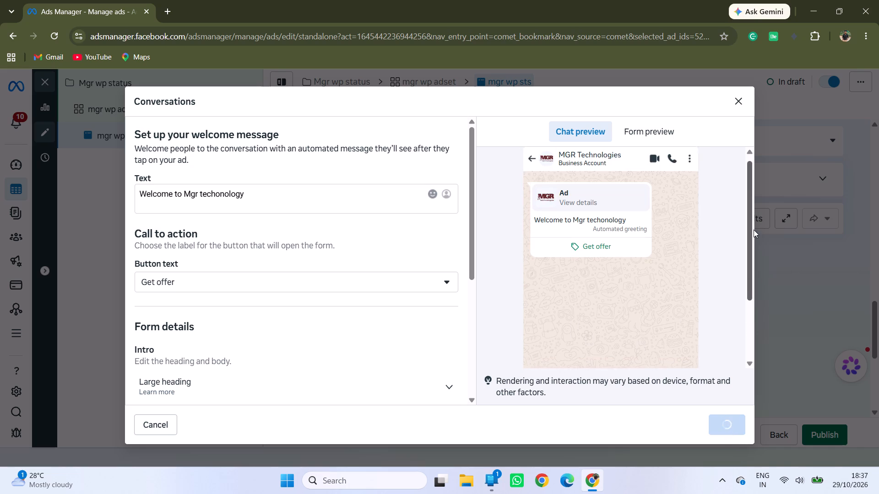
drag(754, 230, 752, 197)
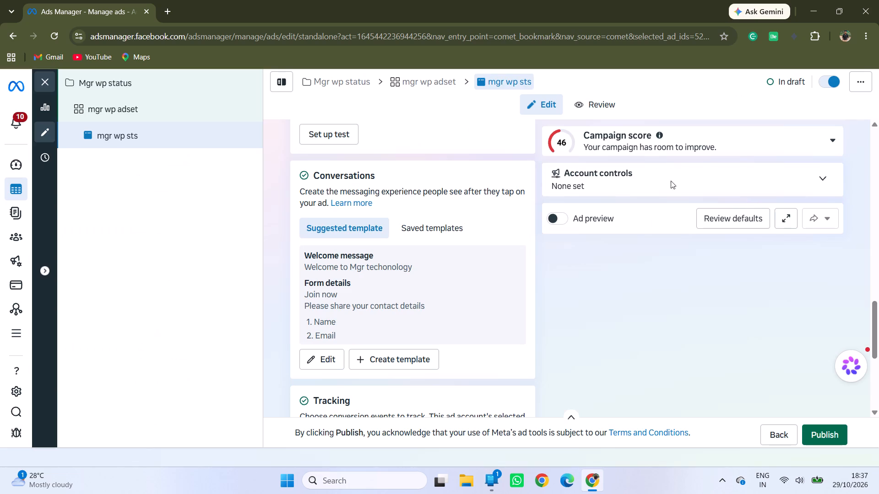
Reopen the suggested conversation template for editing and set its call-to-action button text to "Get offer".
scroll(438, 302, down, 1)
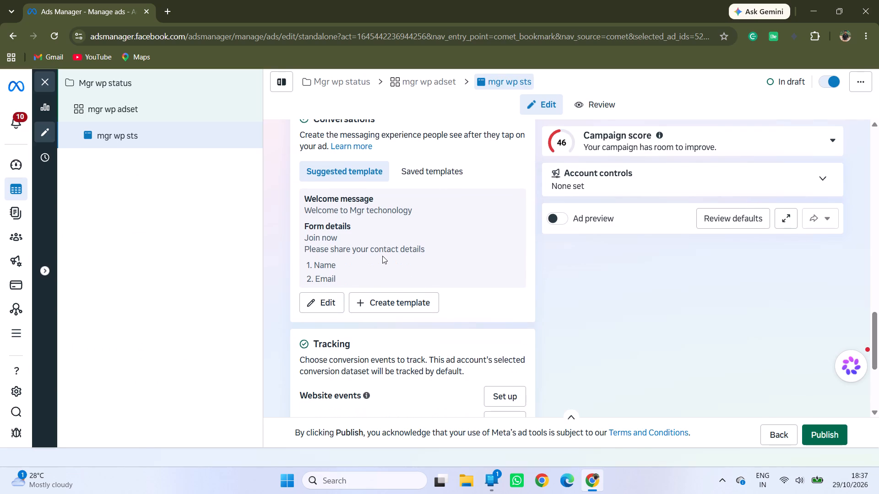
click(321, 300)
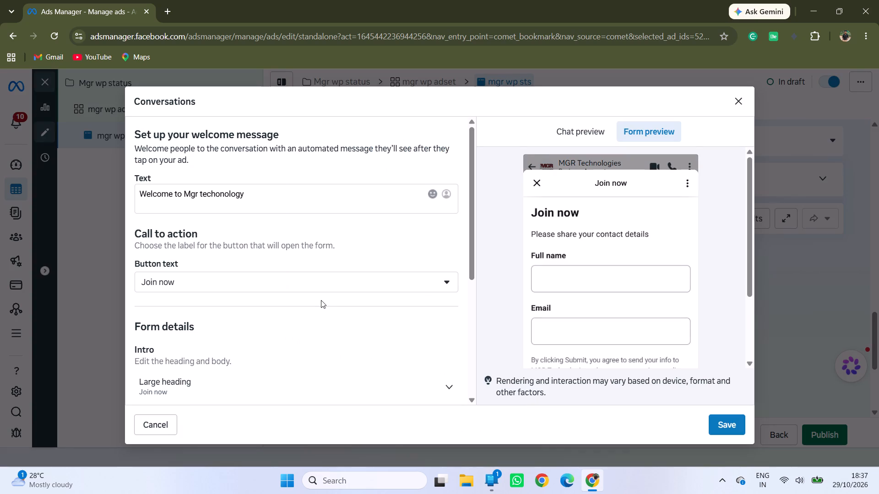
click(296, 288)
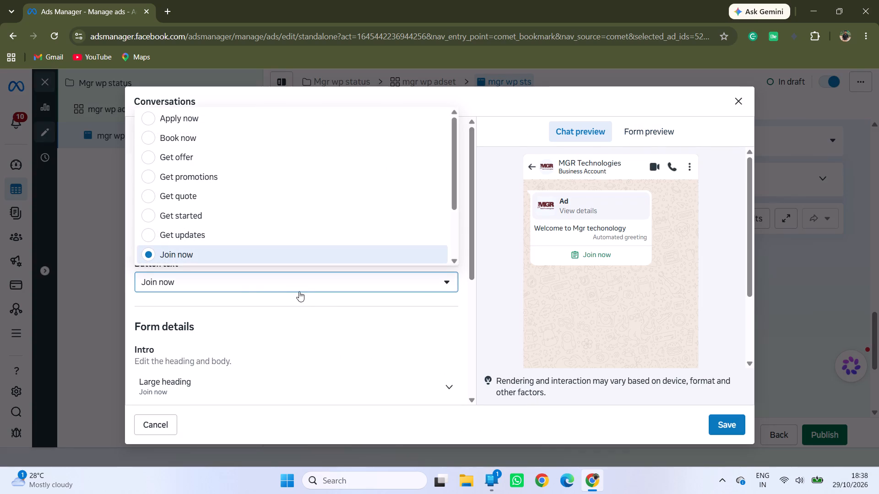
click(232, 157)
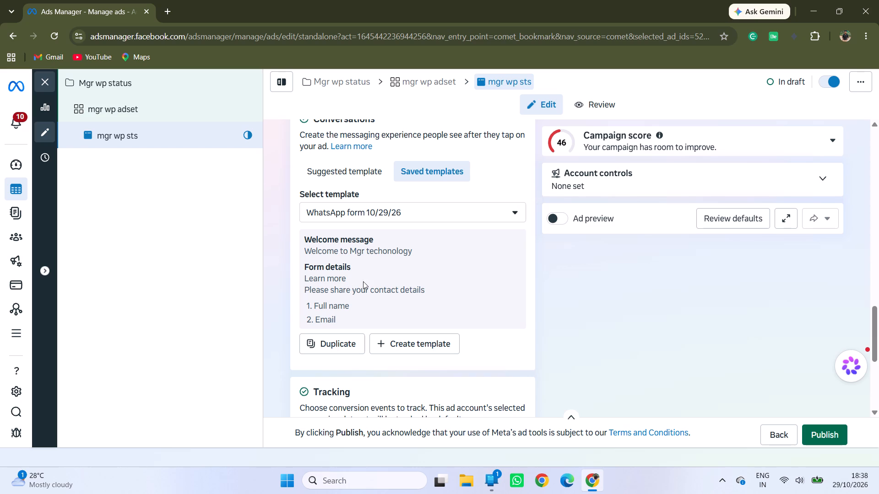
Look over the ad's tracking and creative sections and examine the campaign score's budget, audience and placement recommendations.
scroll(391, 294, down, 5)
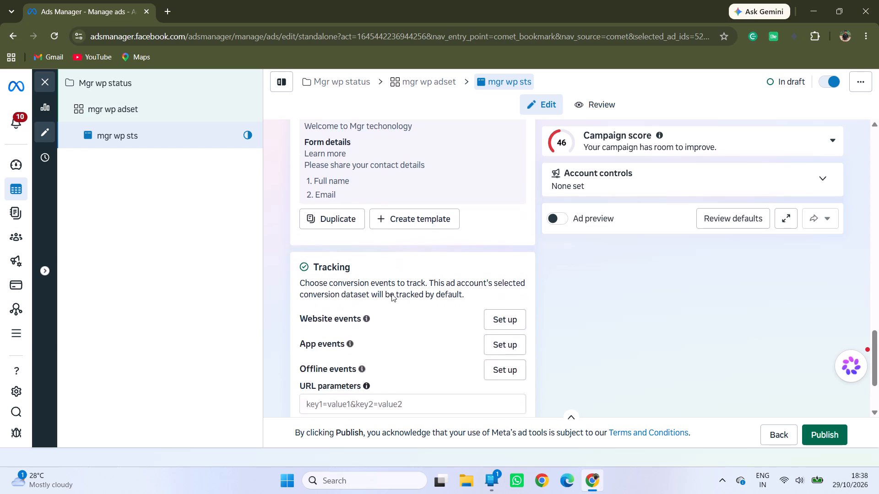
scroll(391, 294, down, 8)
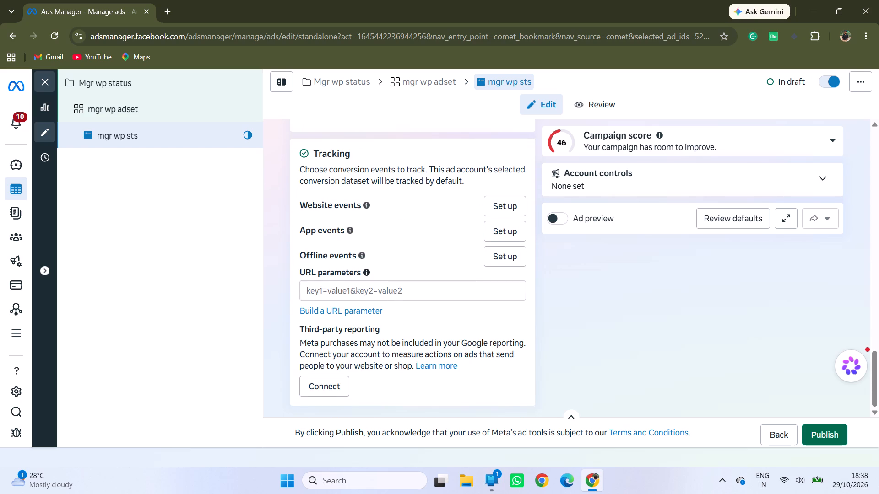
scroll(391, 294, down, 1)
scroll(391, 294, up, 17)
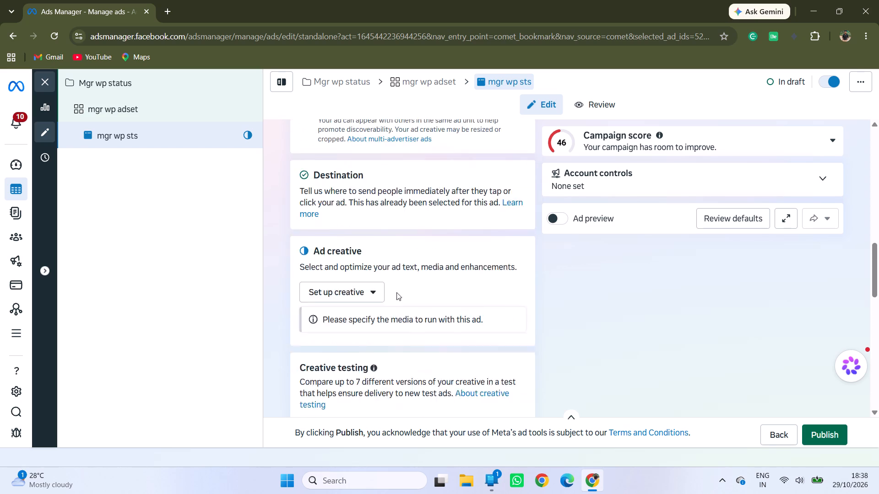
click(832, 145)
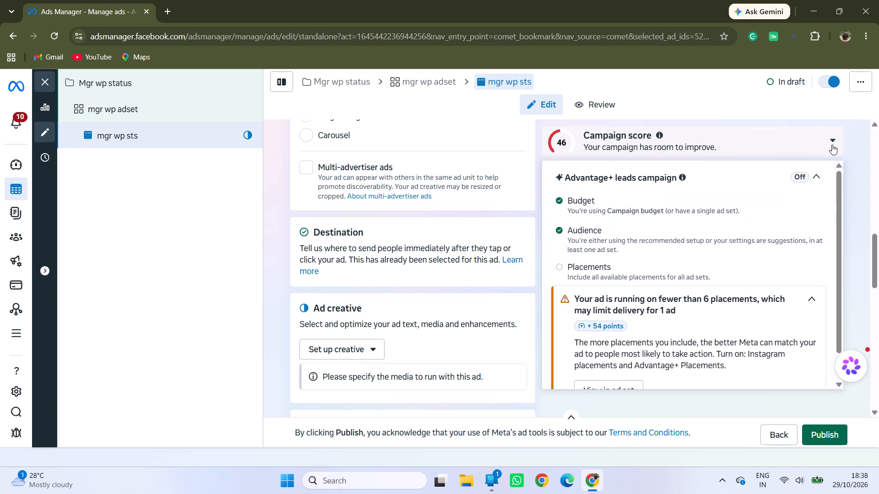
scroll(656, 338, down, 2)
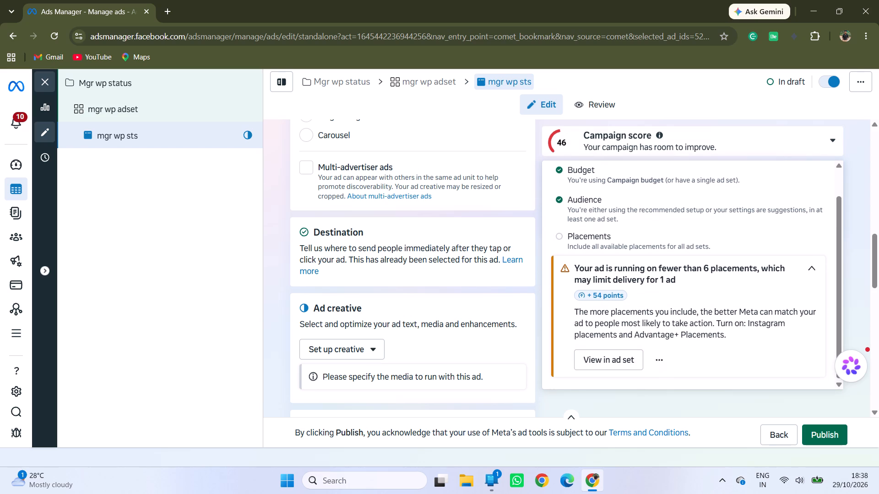
scroll(656, 338, down, 1)
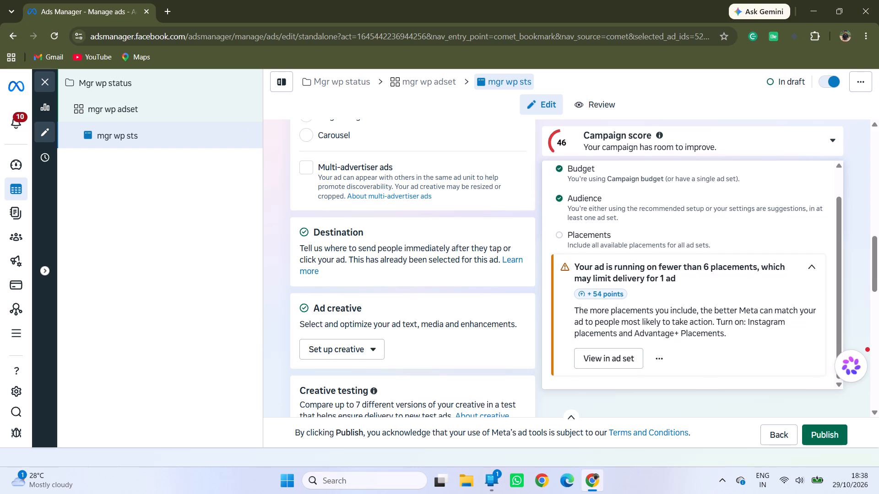
click(809, 262)
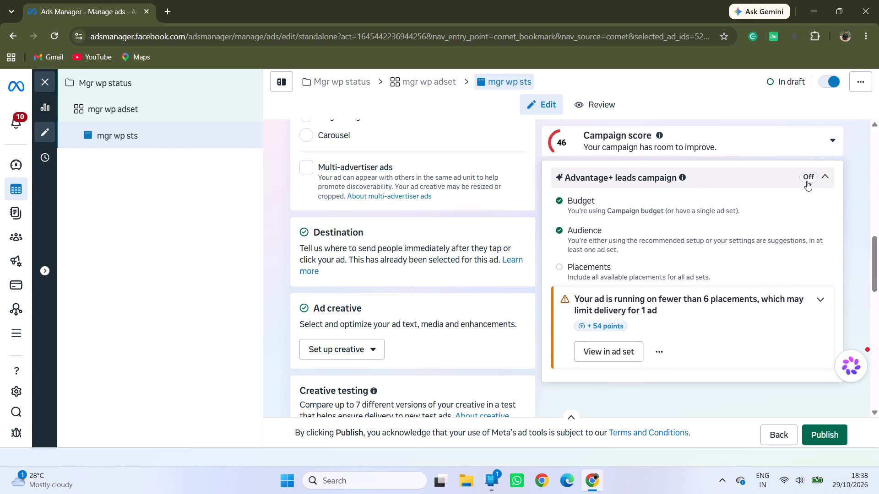
Apply the campaign score's Advantage+ placements recommendation in the "mgr wp adset" ad set and dismiss the audience notice.
click(807, 181)
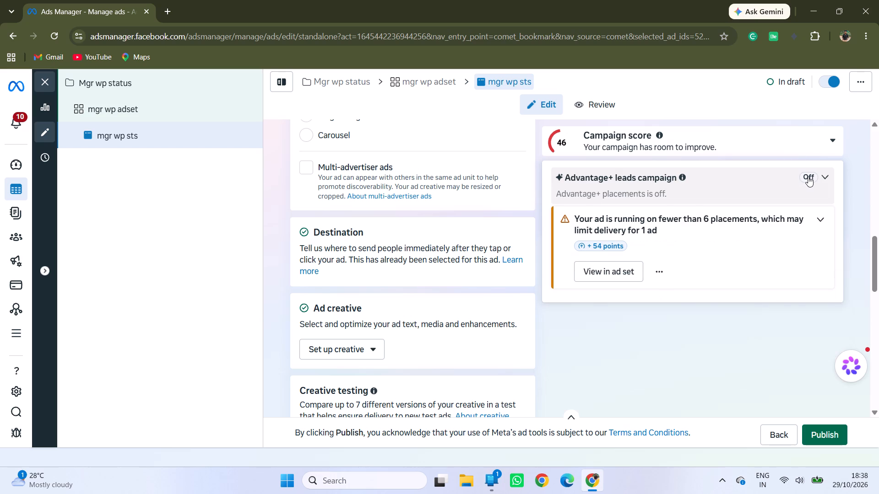
click(808, 177)
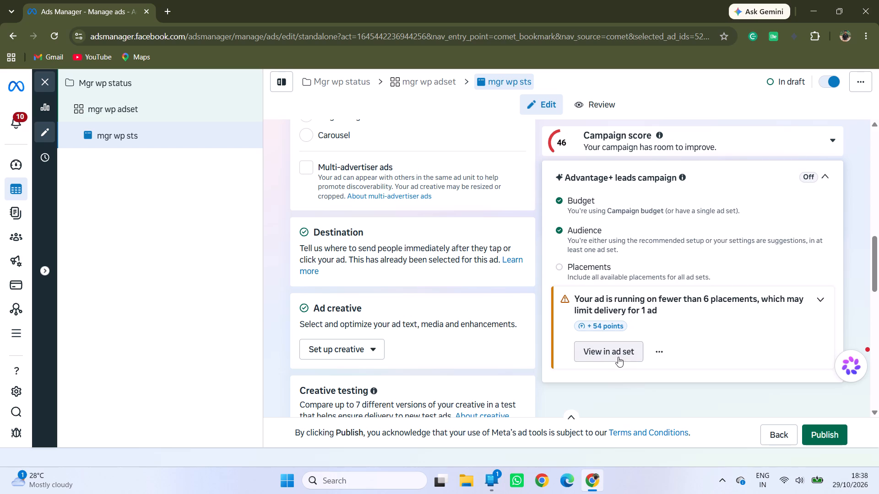
click(614, 357)
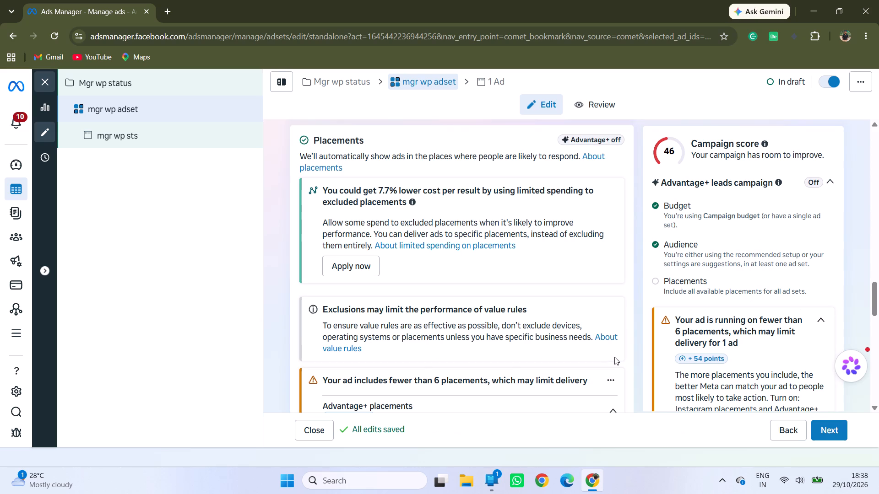
scroll(416, 370, down, 4)
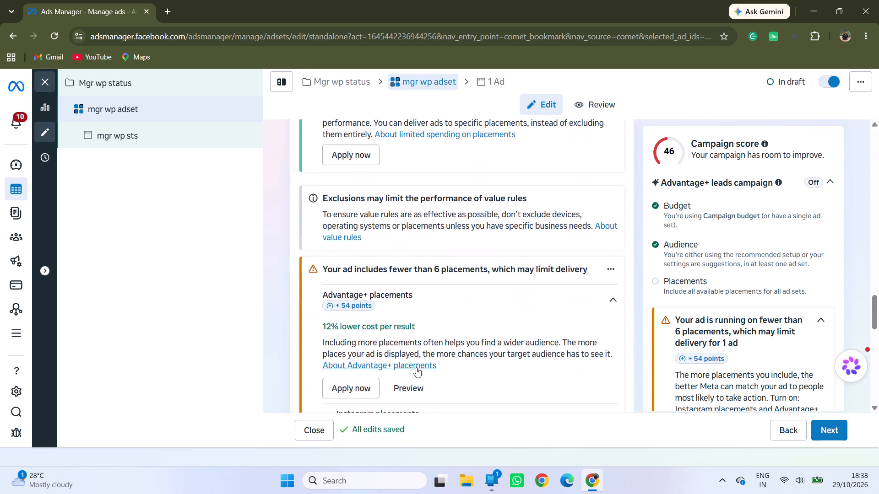
scroll(416, 367, down, 1)
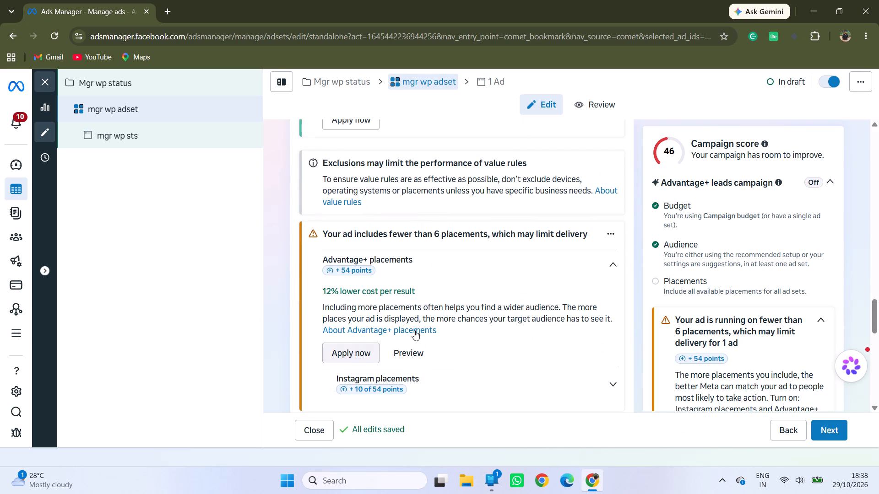
click(368, 354)
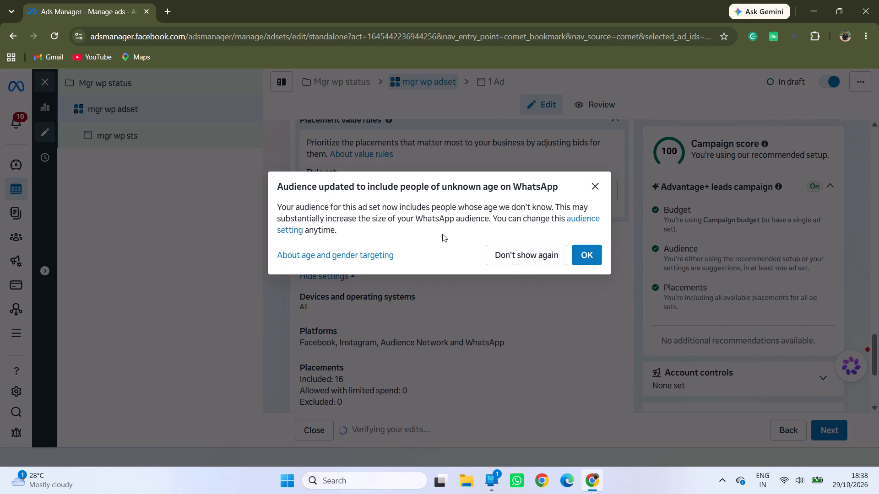
click(596, 190)
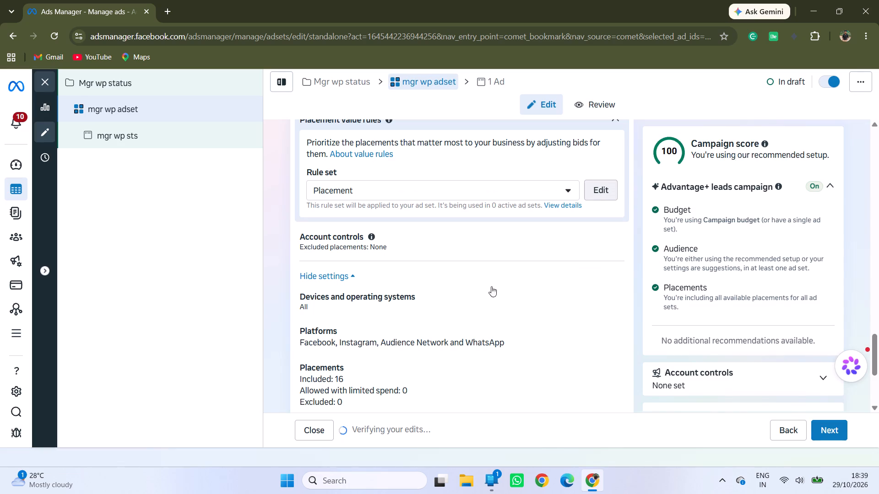
Open the ad set's placements for editing and exclude the "Apps and sites" group.
scroll(391, 369, down, 3)
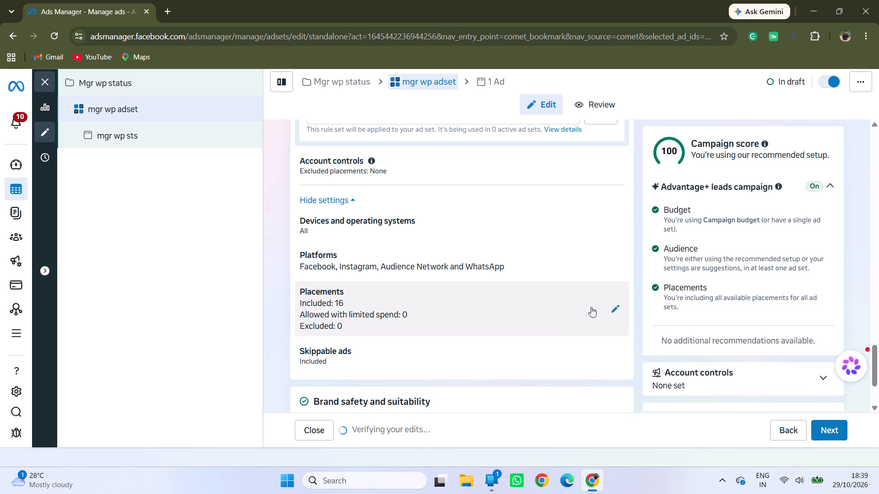
click(613, 307)
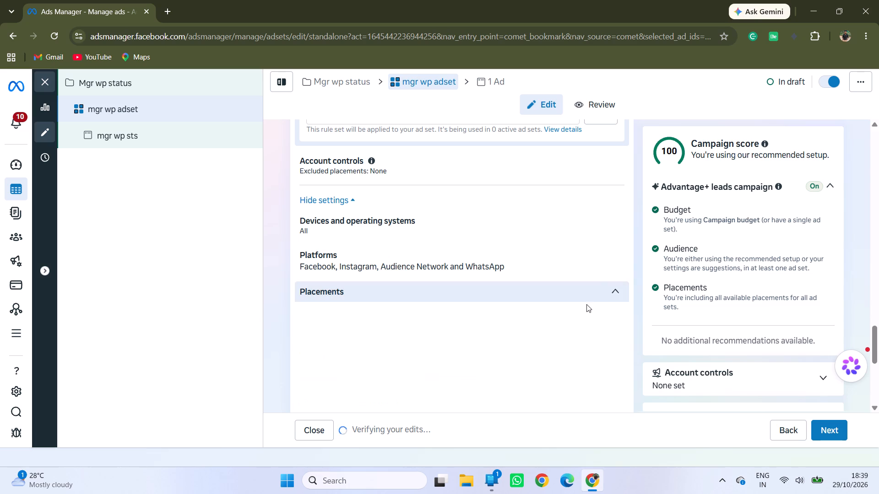
scroll(396, 319, down, 5)
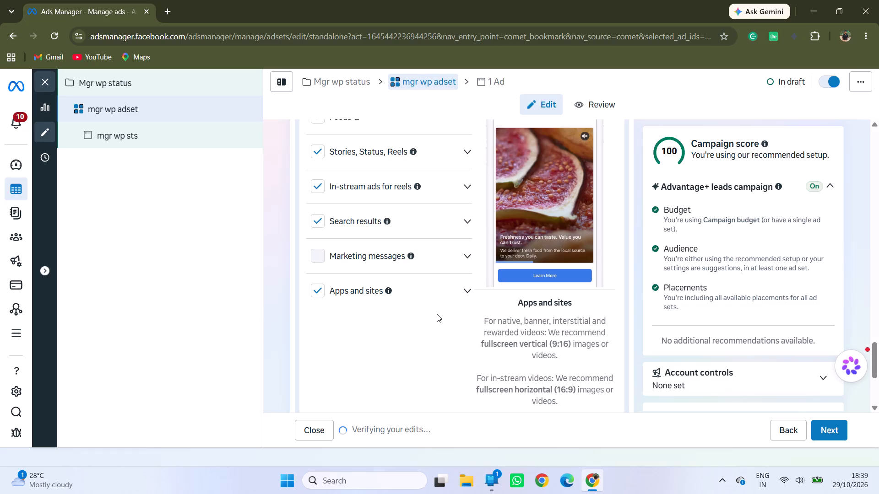
scroll(437, 314, up, 3)
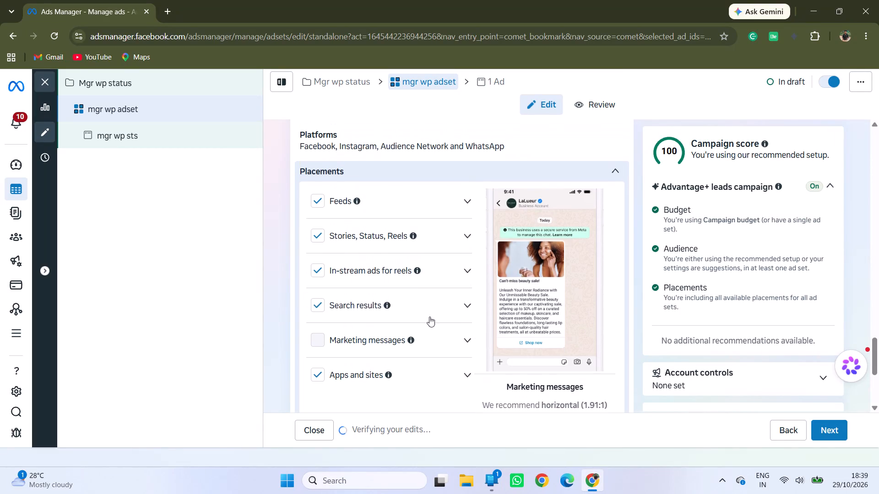
scroll(429, 317, up, 1)
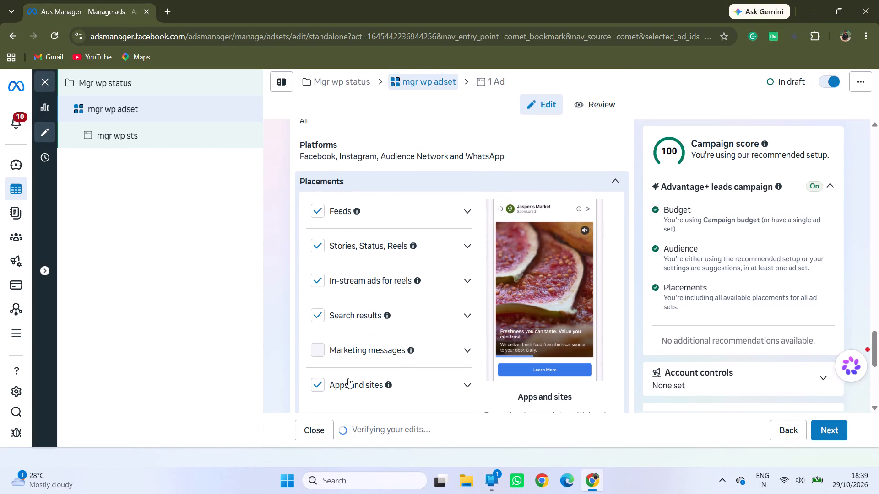
click(467, 384)
scroll(386, 380, down, 3)
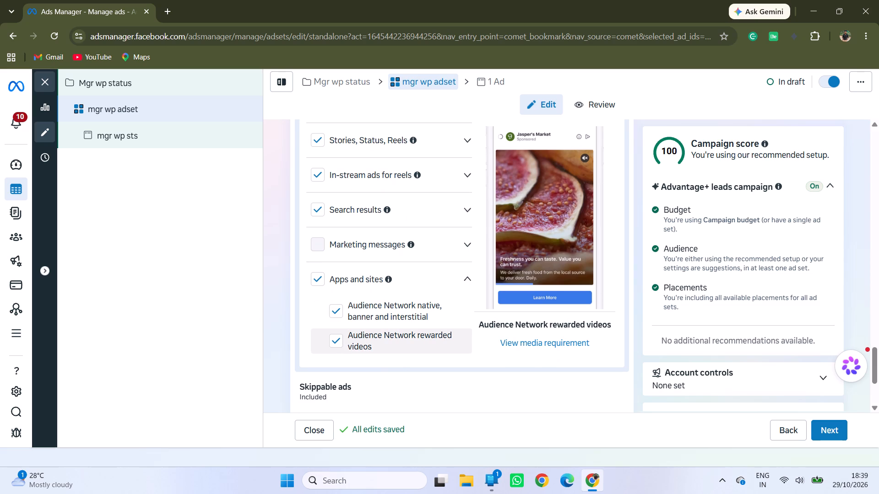
click(316, 280)
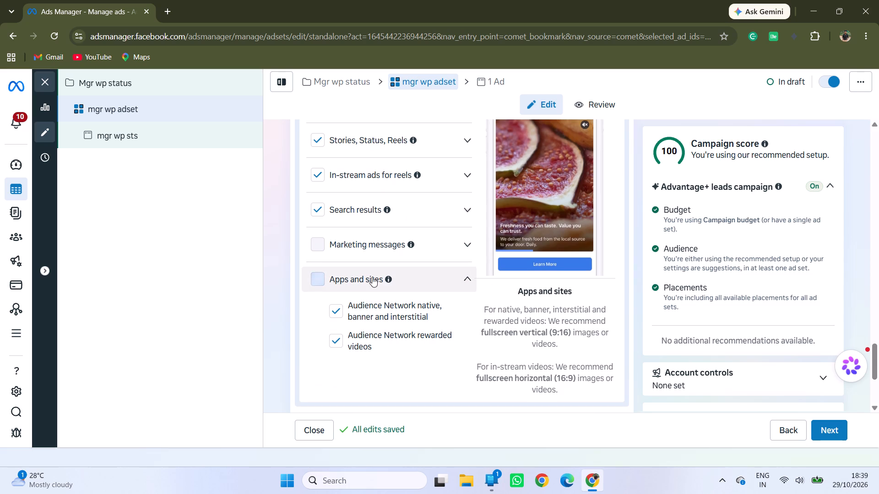
Exclude the "Search results" and "In-stream ads for reels" groups from the ad set's placements.
scroll(374, 277, up, 3)
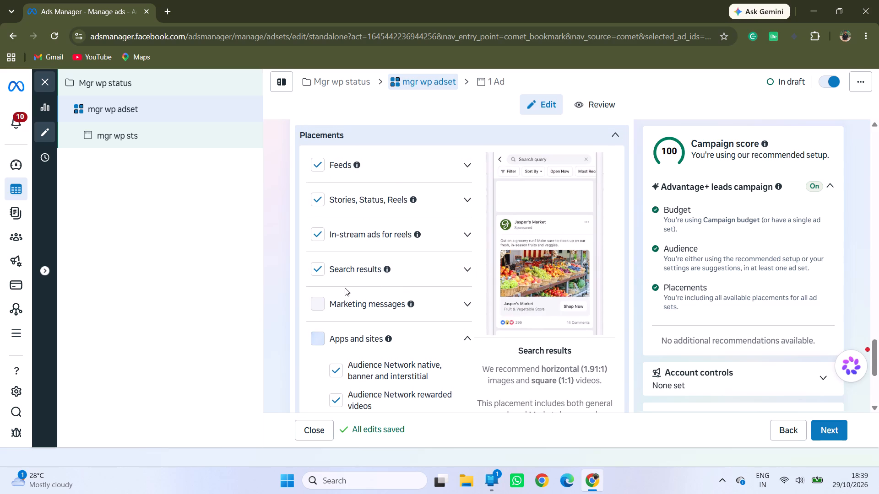
click(469, 270)
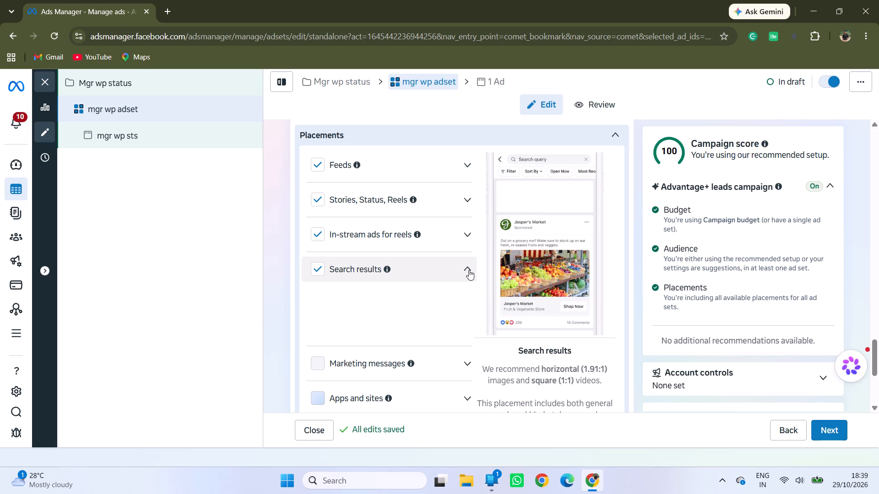
click(320, 268)
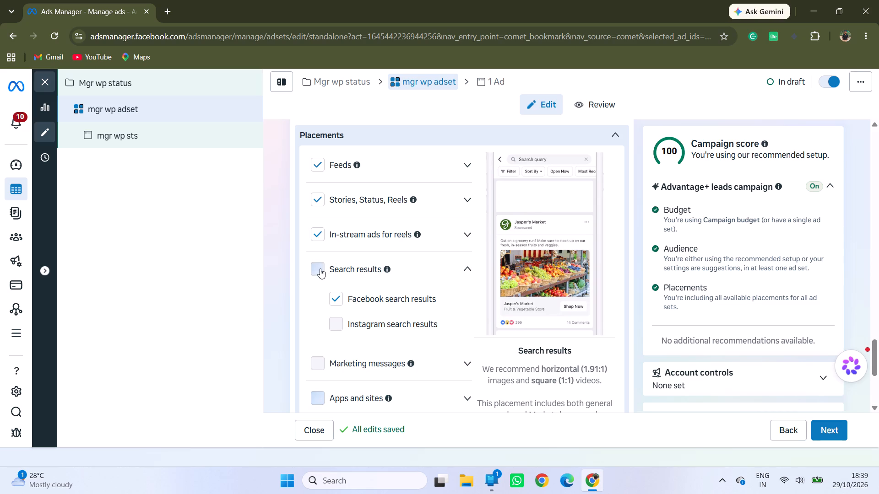
click(467, 233)
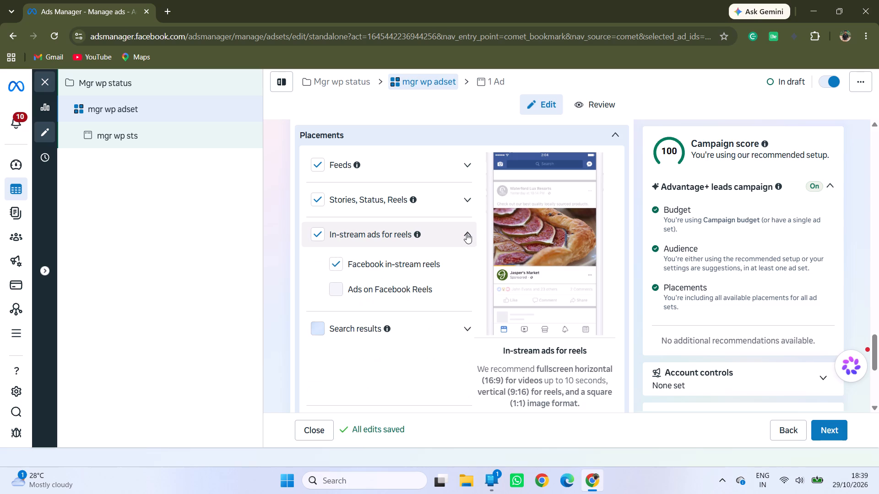
click(467, 233)
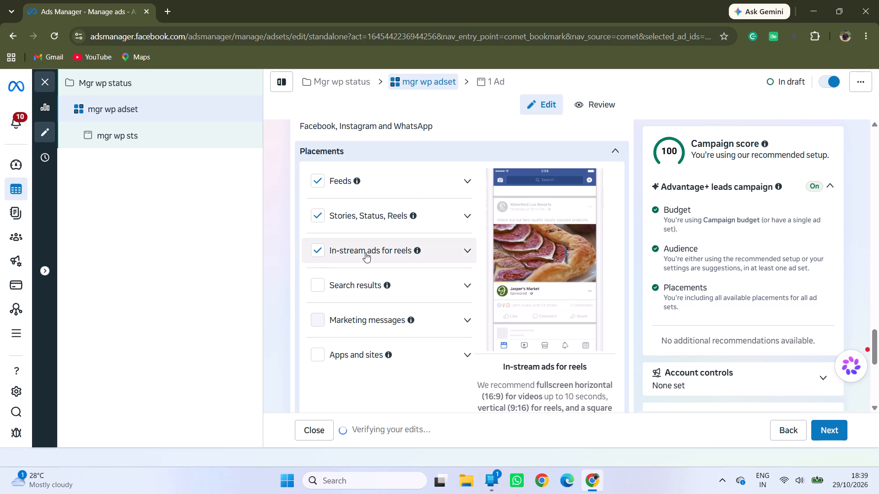
click(455, 252)
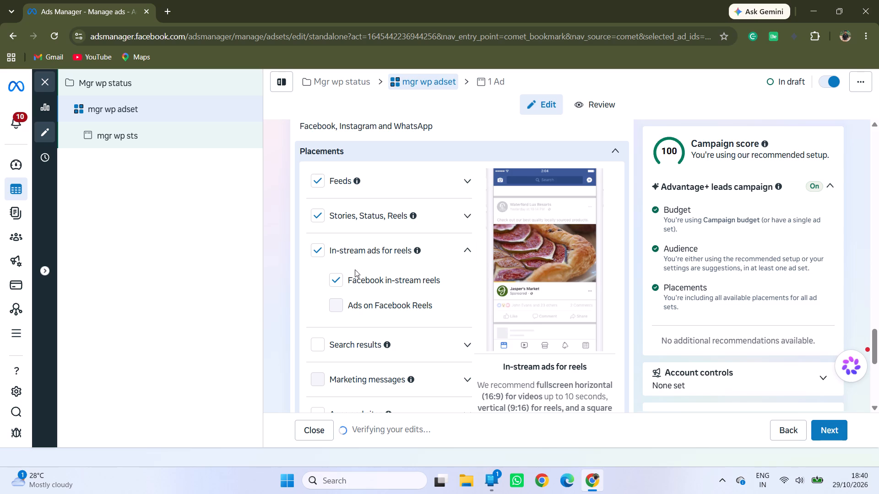
click(317, 253)
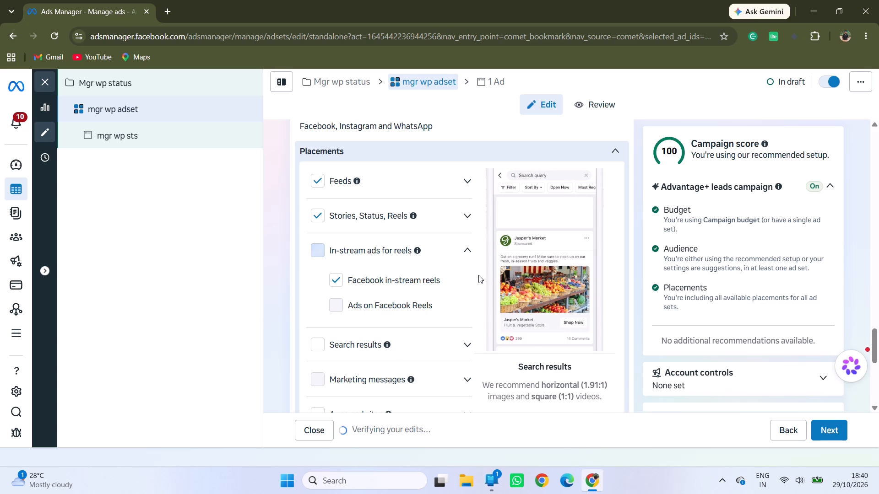
click(472, 246)
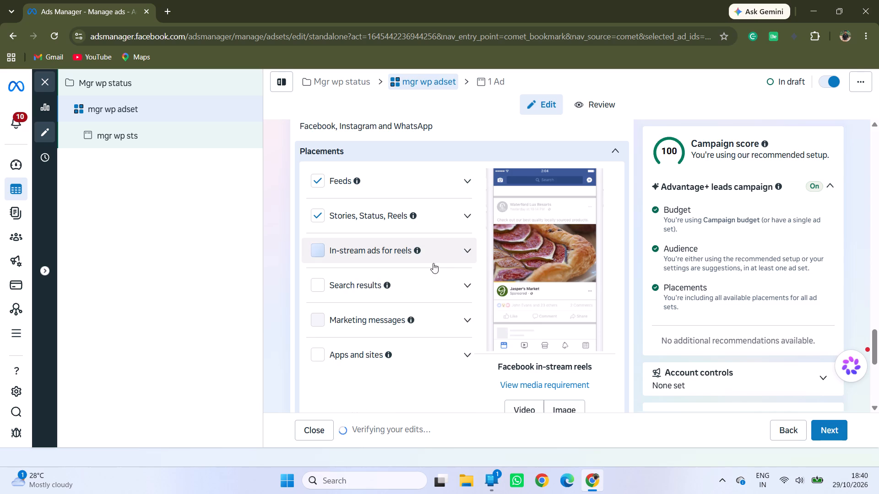
Exclude Facebook Reels and Instagram Reels from the "Stories, Status, Reels" placements.
scroll(416, 274, up, 3)
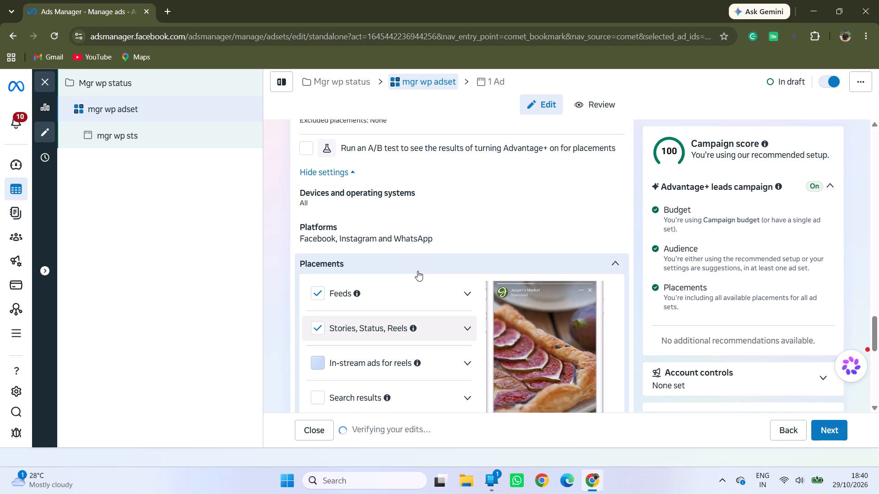
scroll(418, 271, down, 1)
click(465, 310)
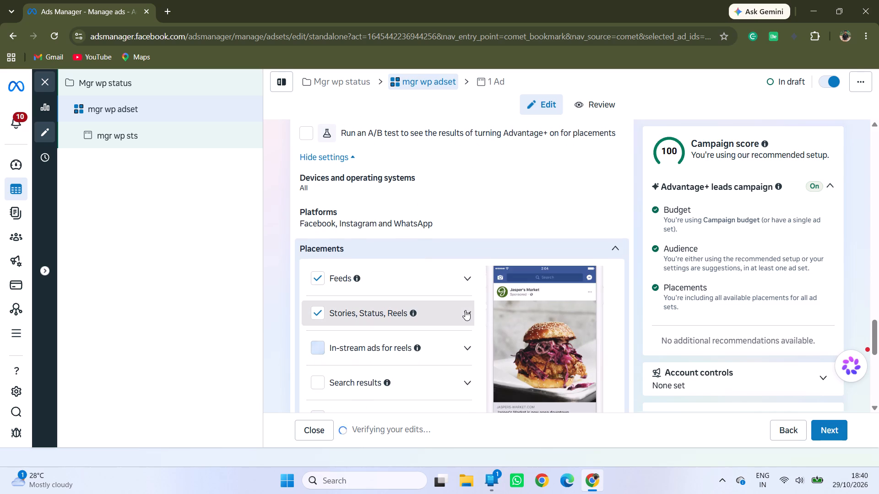
scroll(391, 350, down, 2)
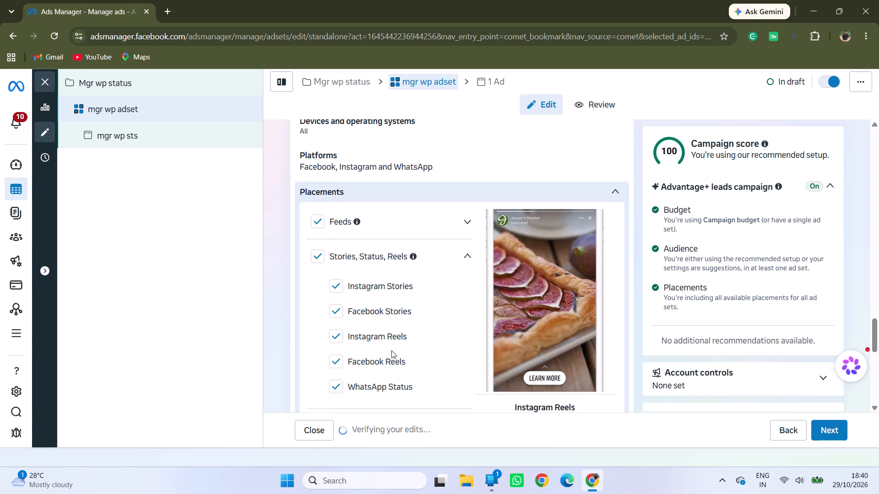
scroll(391, 350, down, 2)
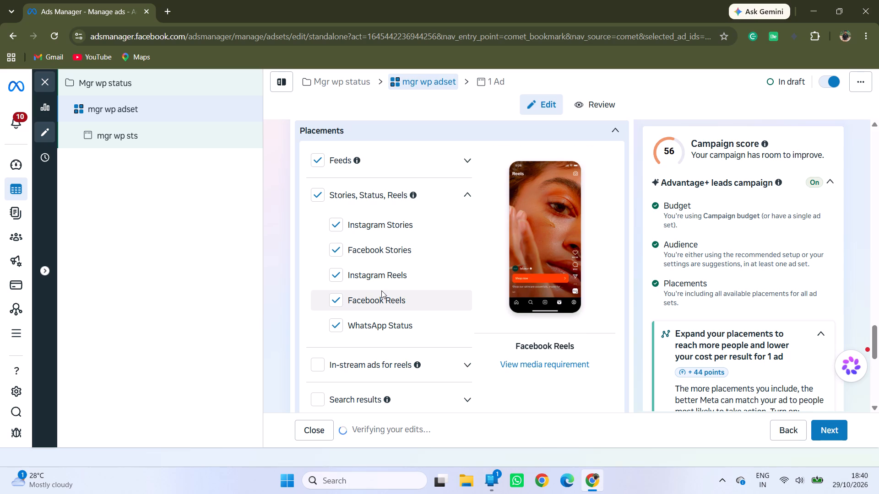
click(355, 296)
click(340, 299)
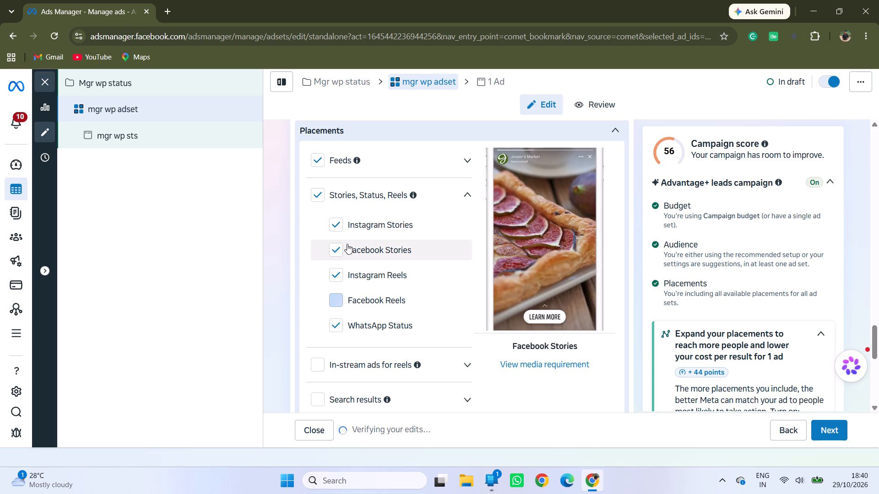
click(337, 275)
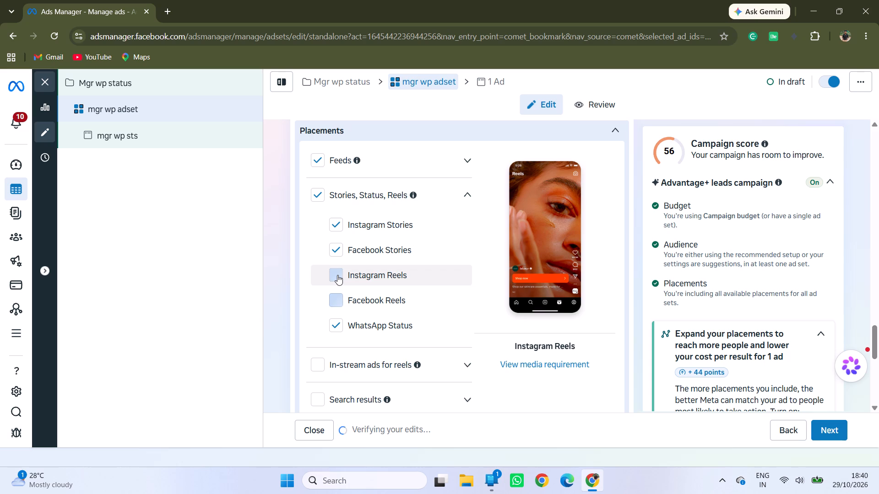
click(469, 194)
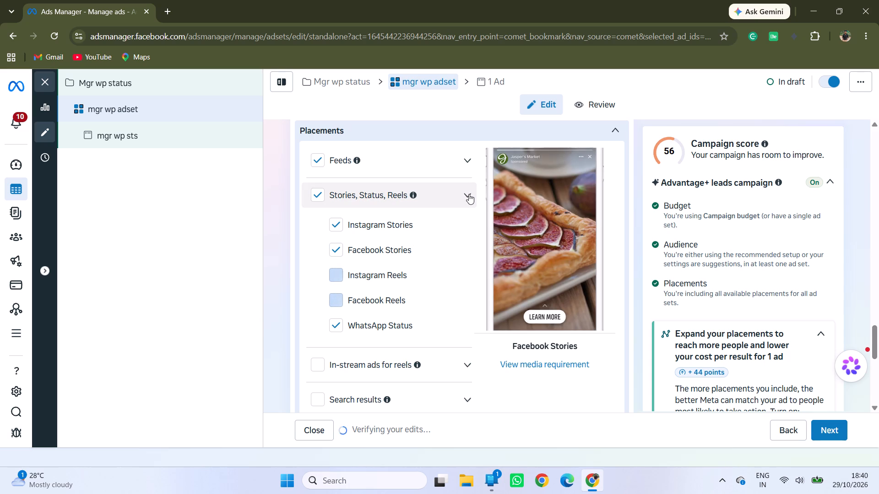
Exclude Facebook profile feed, Instagram feed, Instagram profile feed, Instagram Explore home and Facebook Notifications from the Feeds placements.
click(468, 157)
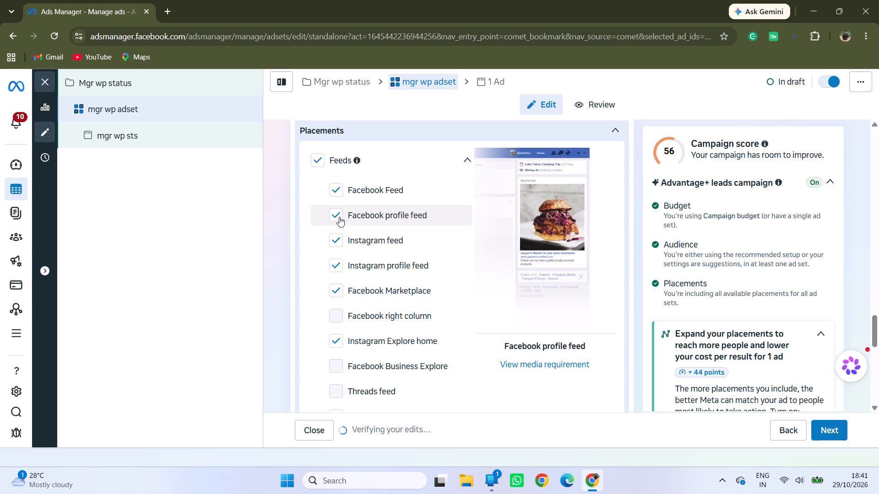
click(339, 217)
click(336, 243)
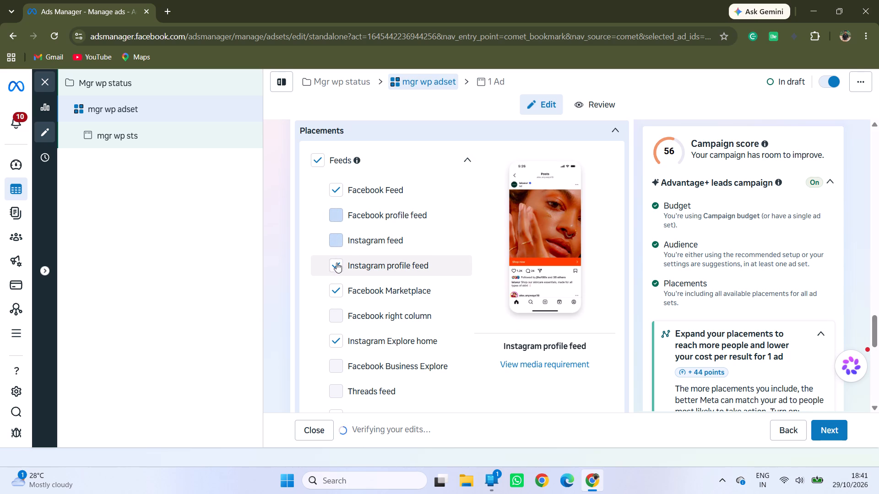
click(336, 263)
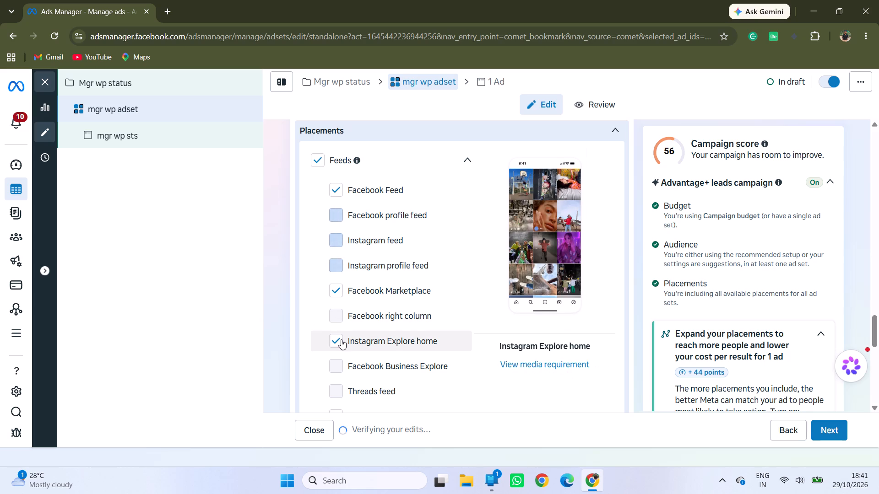
click(340, 341)
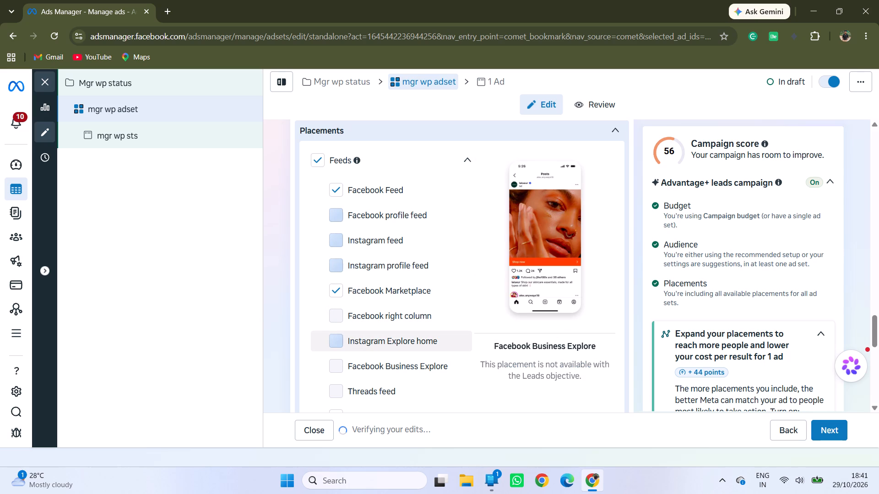
scroll(361, 362, down, 2)
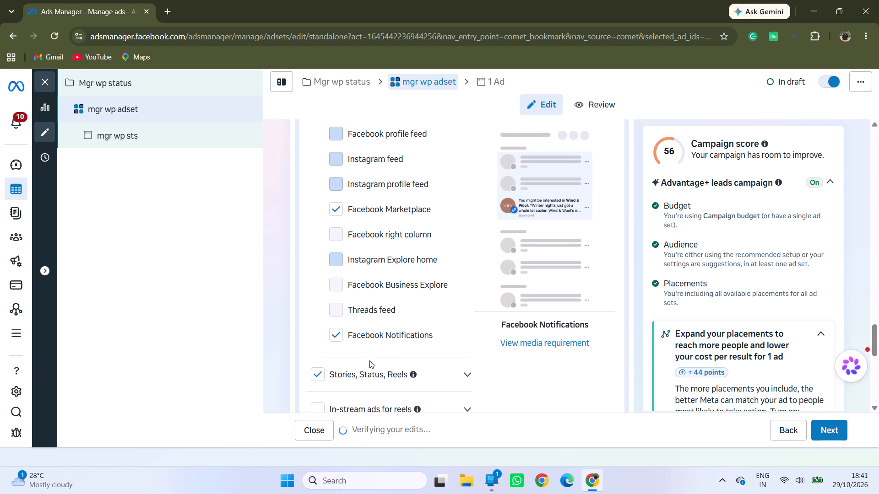
click(335, 339)
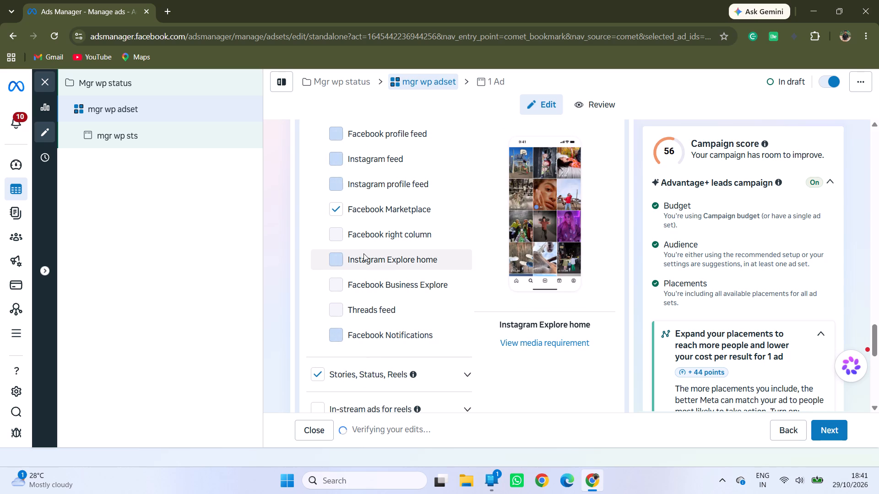
Review the ad set's placements, campaign score details and estimated audience size, and continue to the ad "mgr wp sts".
scroll(364, 253, up, 1)
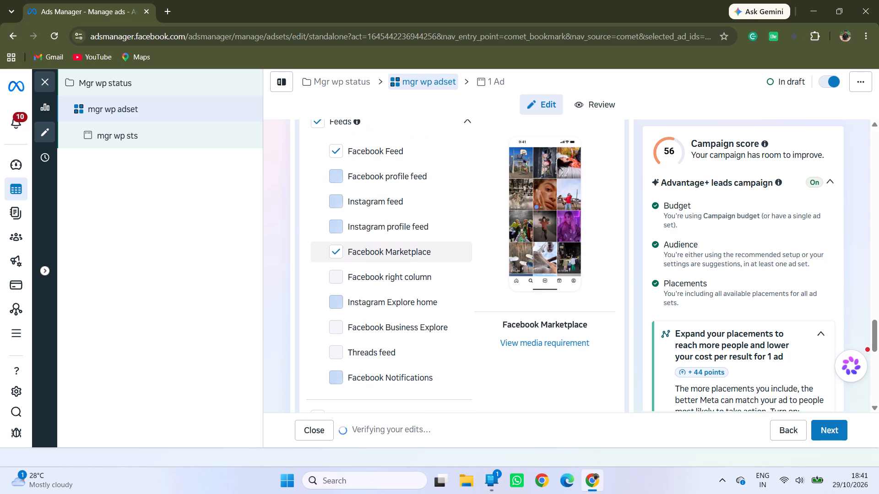
scroll(364, 253, up, 1)
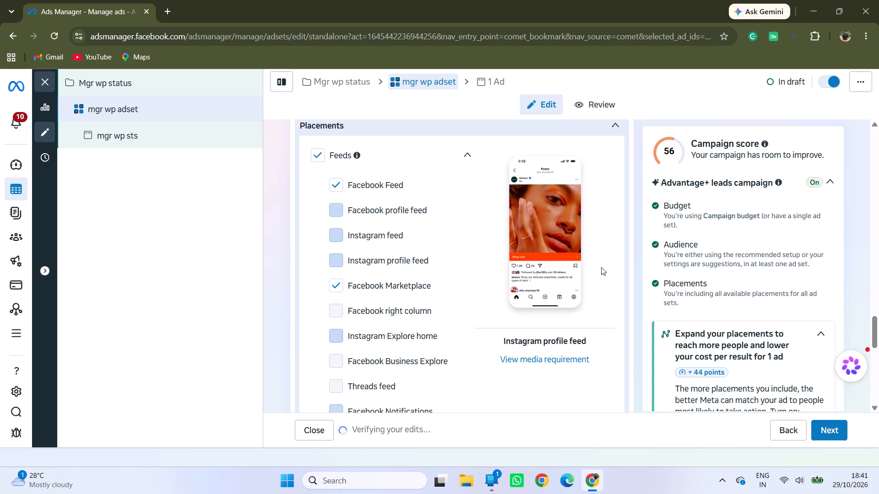
click(826, 180)
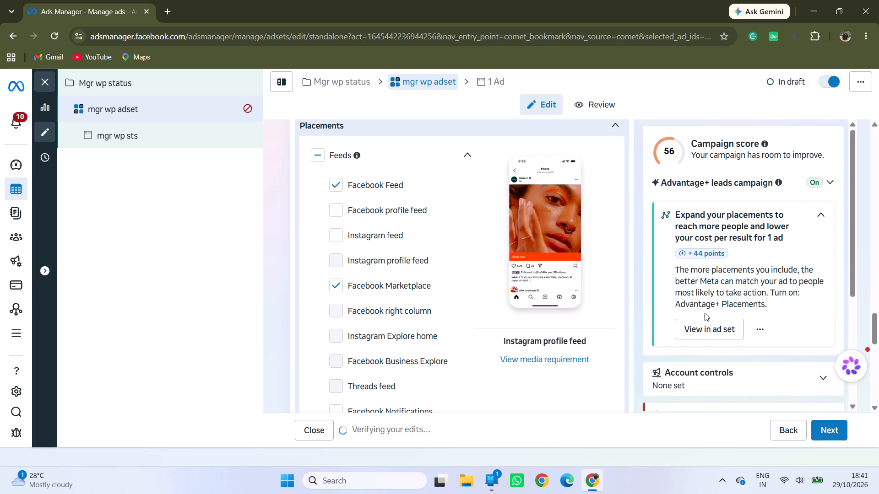
scroll(687, 373, down, 4)
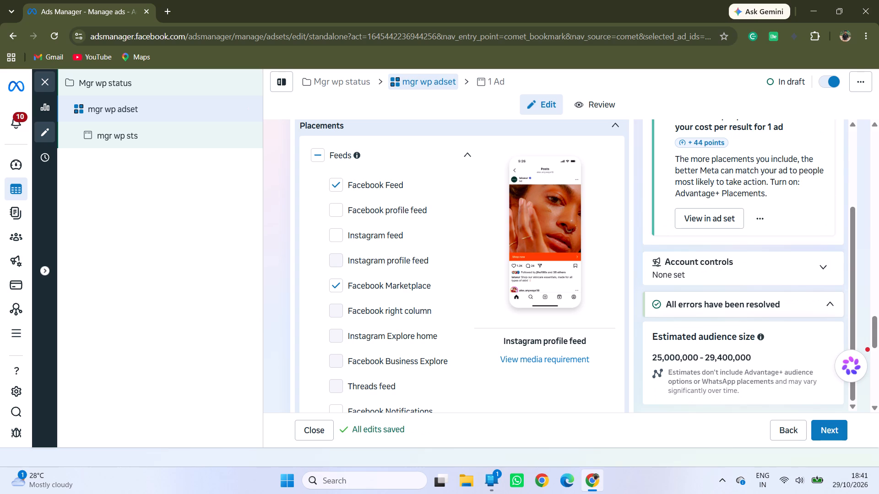
click(820, 429)
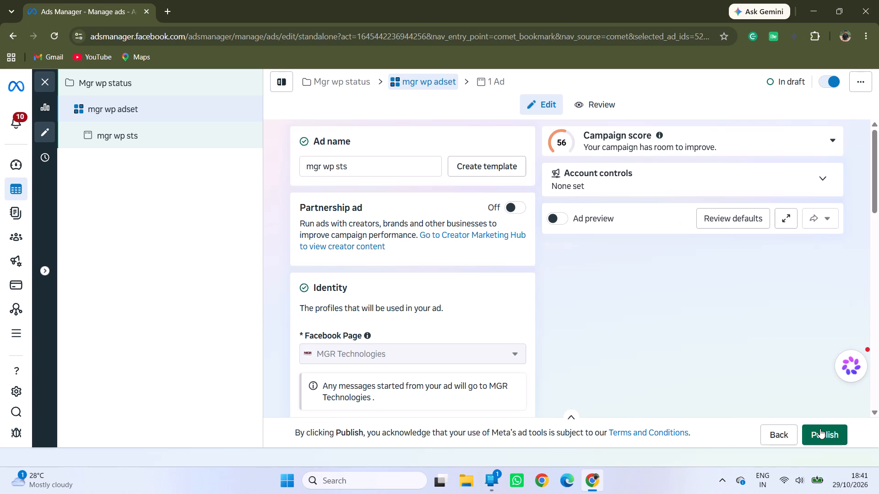
Start an image ad creative for "mgr wp sts" and limit the media choices to the account's images.
scroll(358, 306, down, 3)
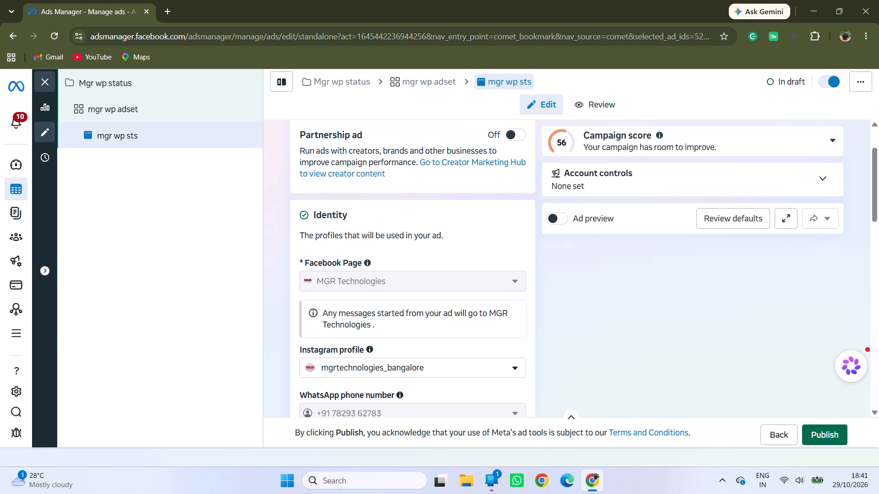
scroll(358, 306, down, 7)
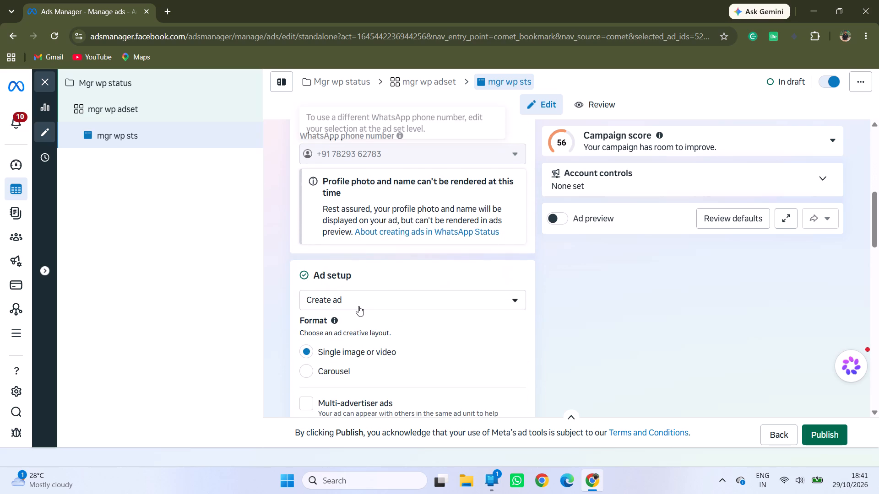
scroll(384, 329, down, 3)
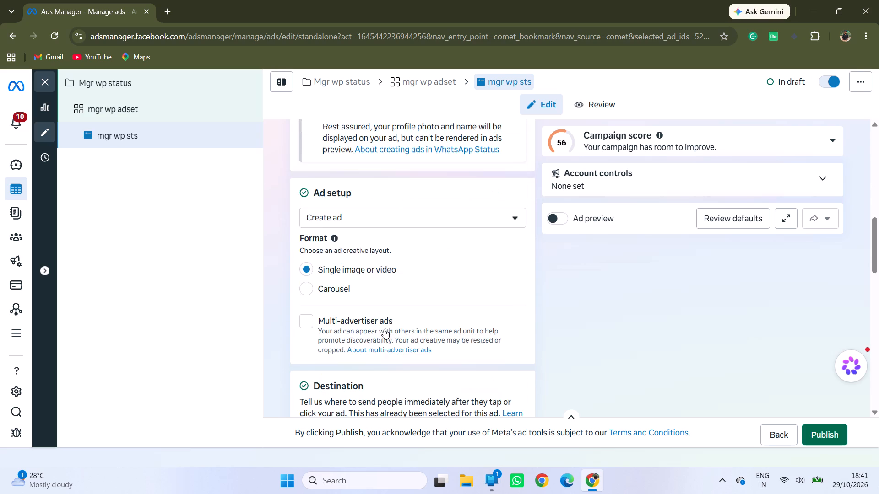
scroll(384, 329, down, 7)
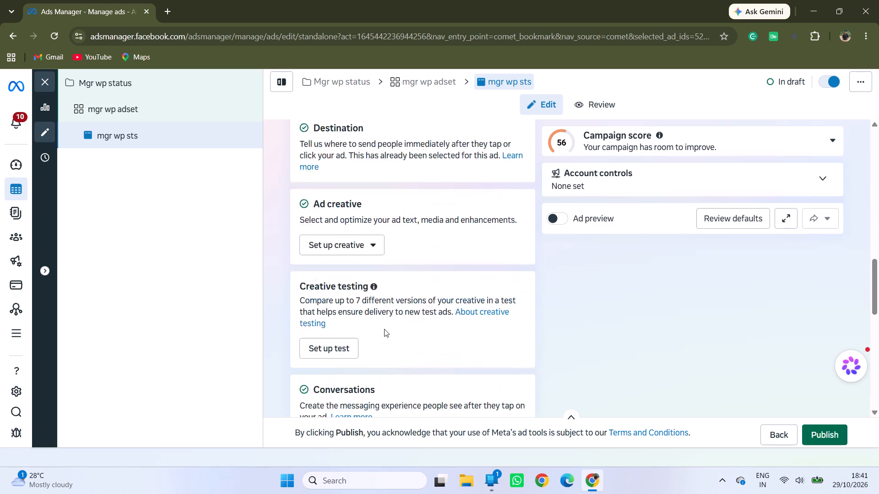
click(369, 224)
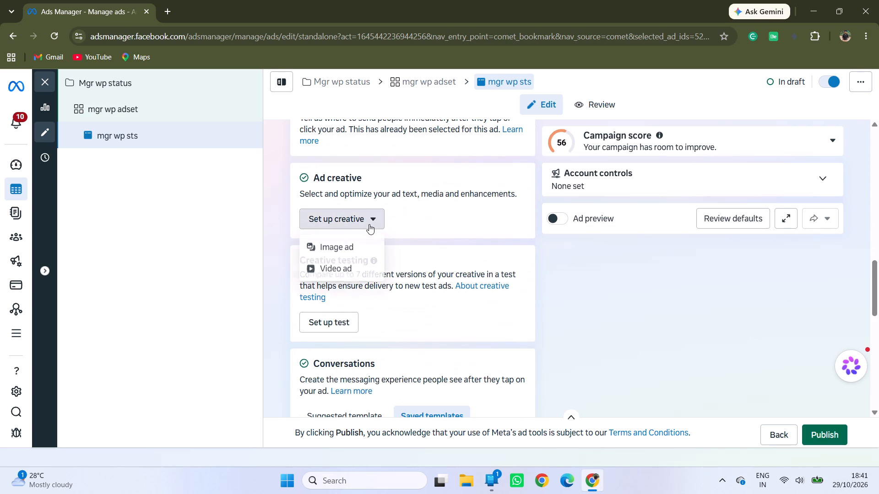
click(364, 248)
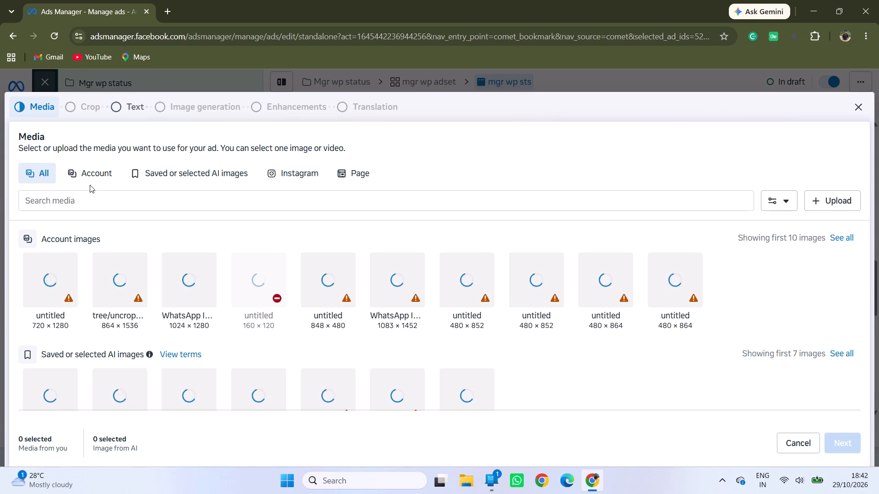
click(90, 170)
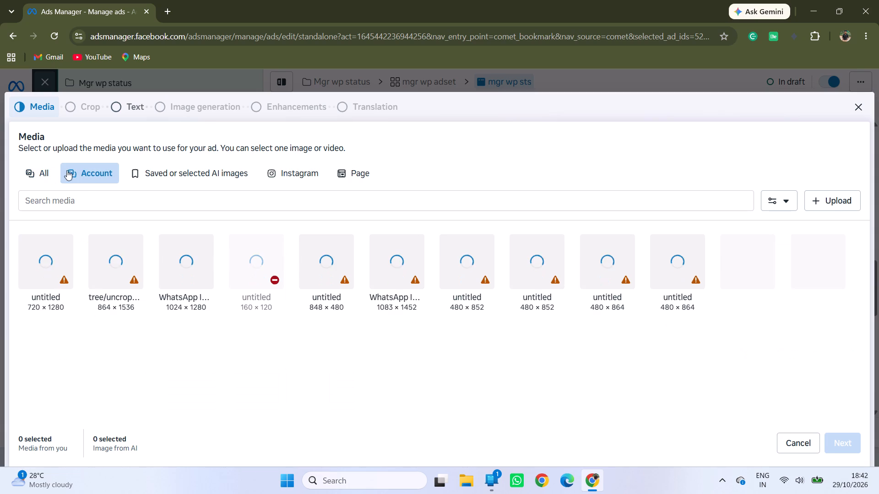
Choose the 1024 × 1280 MGR Merlin water purifier image from all account media as the ad's media.
click(54, 170)
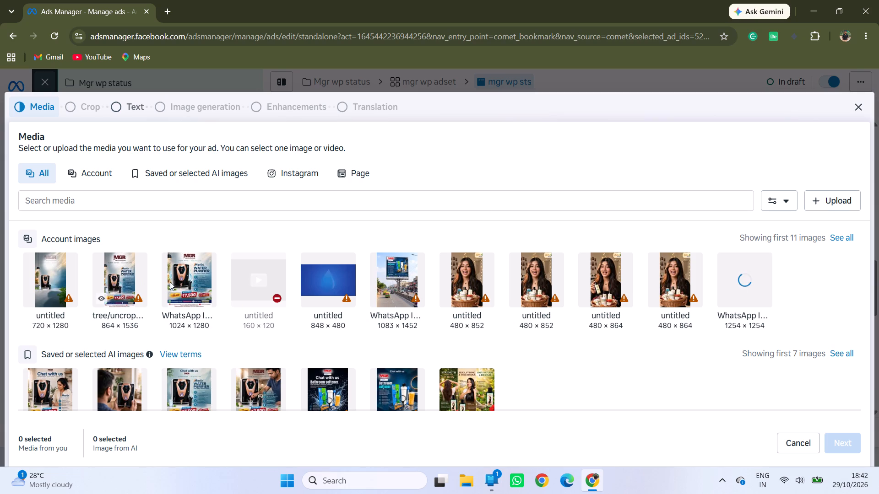
click(191, 283)
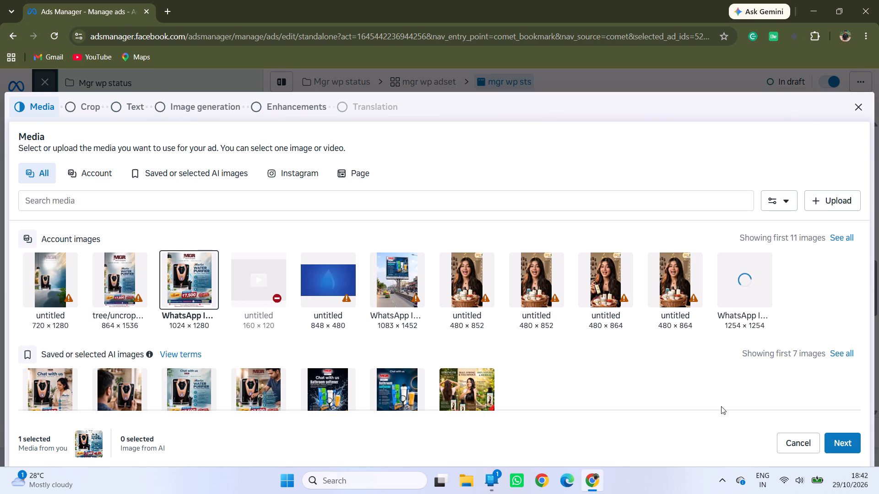
click(843, 443)
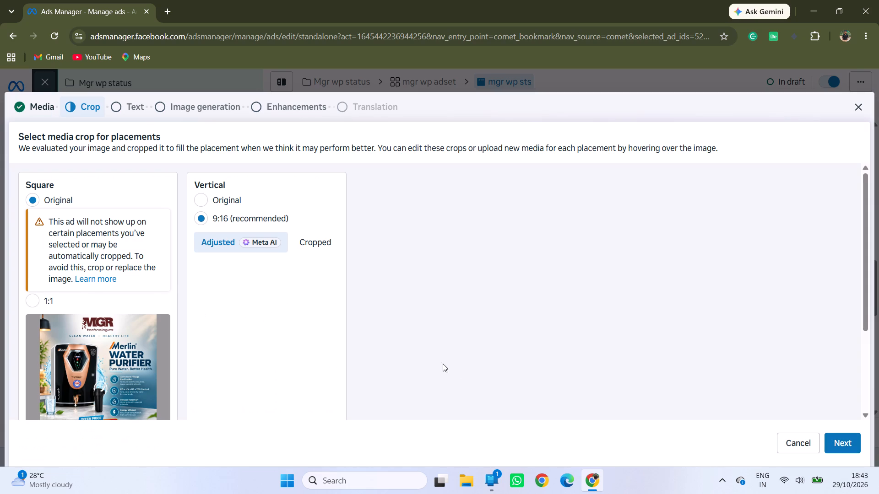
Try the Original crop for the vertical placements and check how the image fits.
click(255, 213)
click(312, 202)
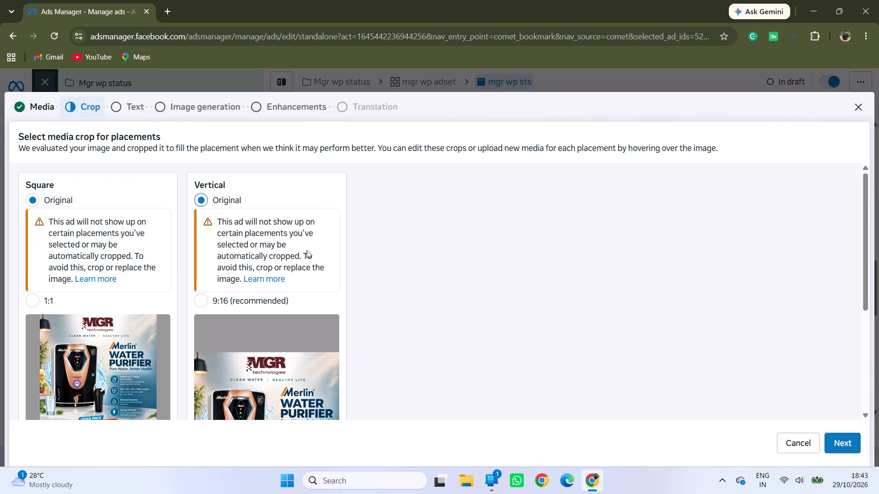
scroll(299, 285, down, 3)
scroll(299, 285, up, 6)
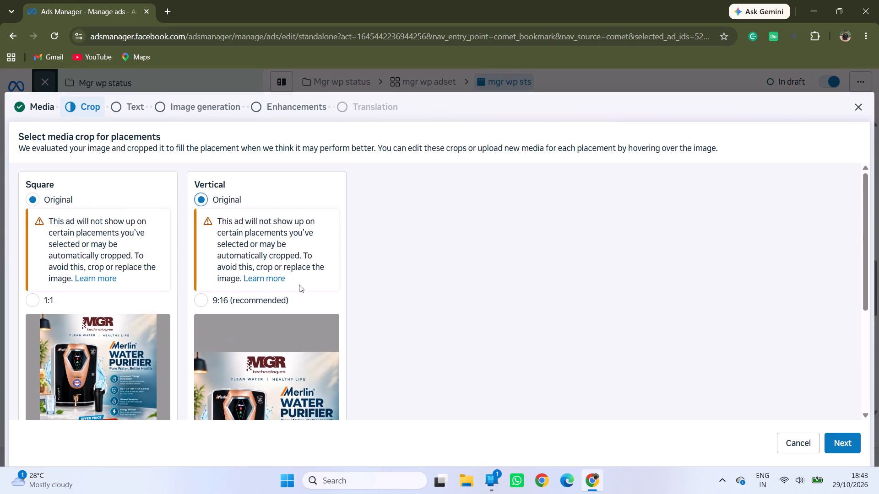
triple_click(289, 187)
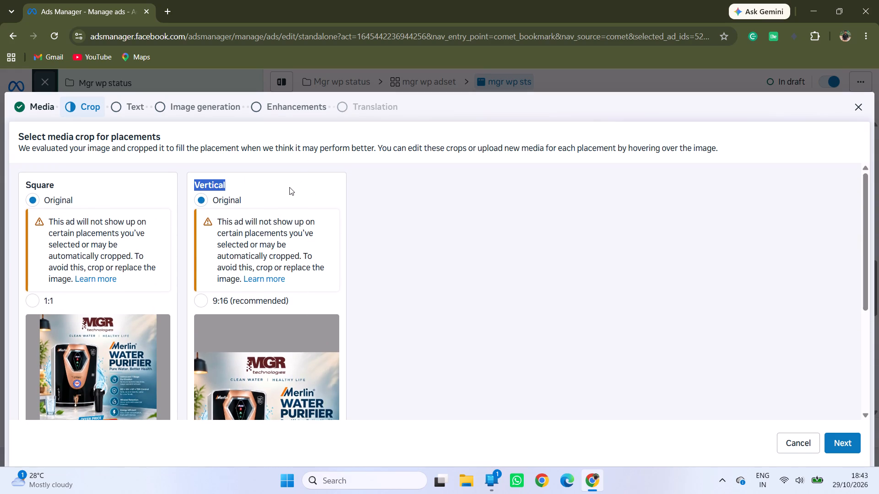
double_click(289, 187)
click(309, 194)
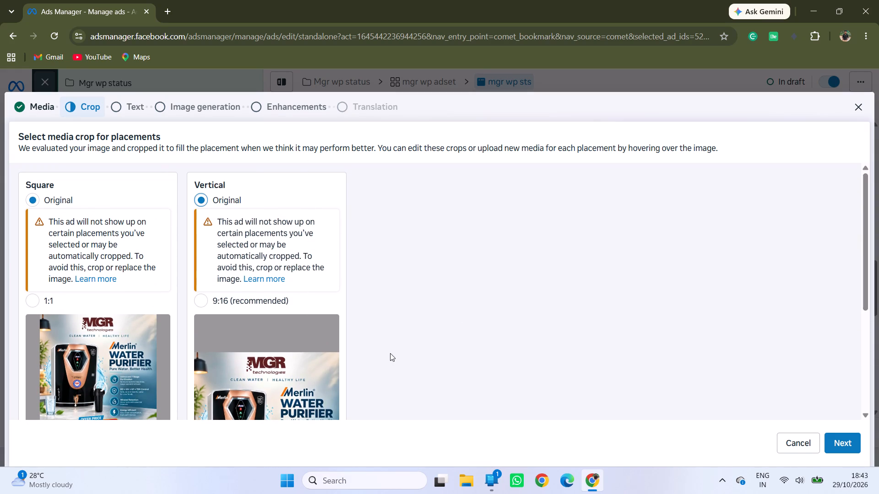
Set the vertical crop to 9:16 (recommended), check both crop previews, and continue to the ad text.
click(288, 304)
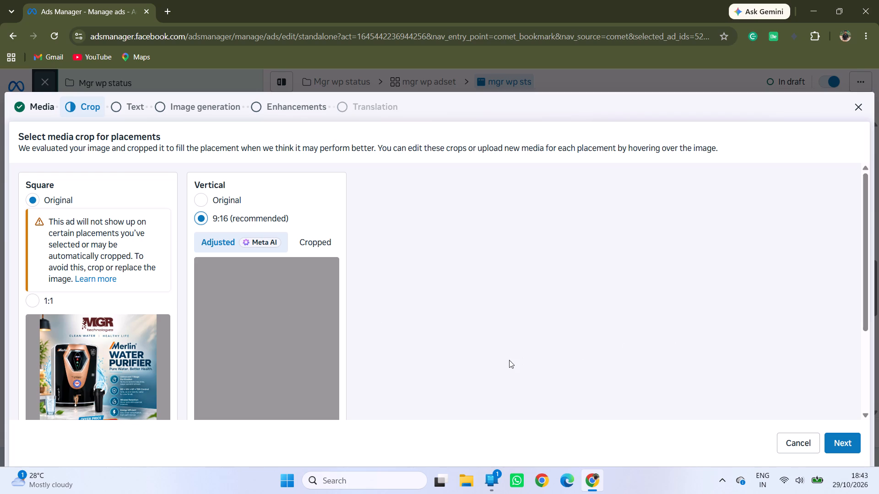
scroll(509, 360, down, 7)
scroll(509, 360, up, 2)
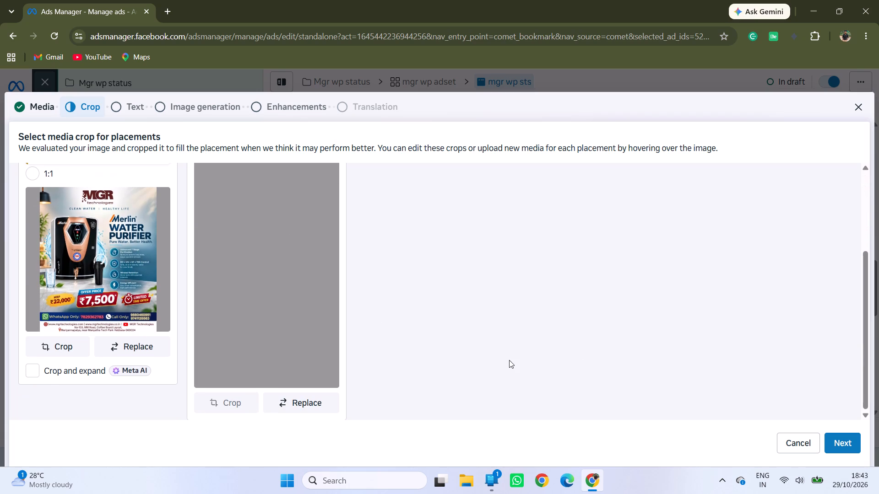
scroll(509, 360, up, 6)
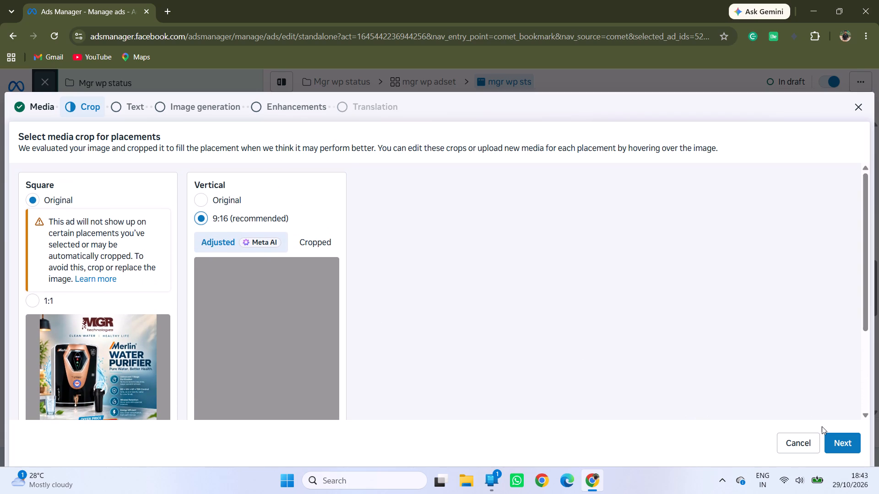
click(847, 440)
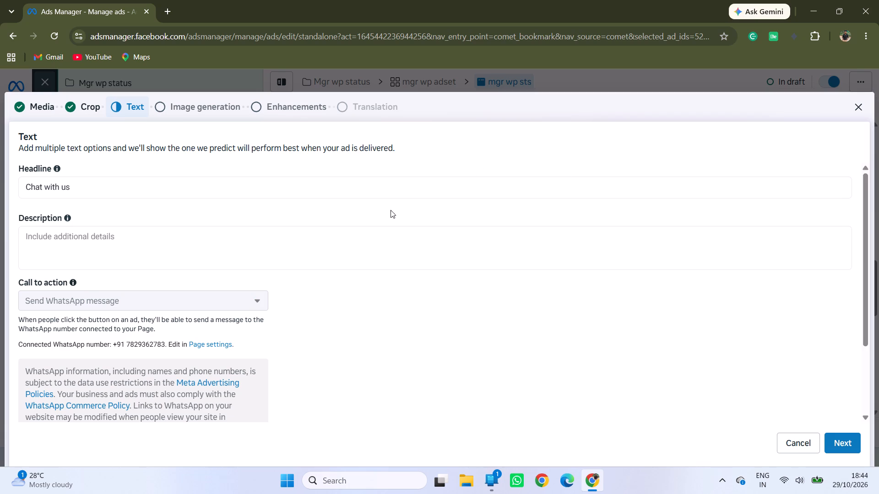
Review the ad's text settings, from primary text, headline and description down to the call to action and its WhatsApp notes.
click(349, 186)
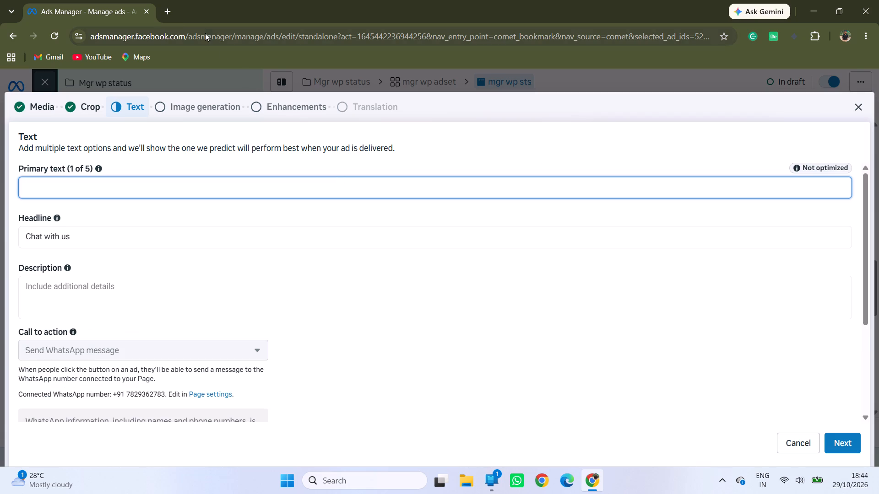
click(171, 4)
click(89, 18)
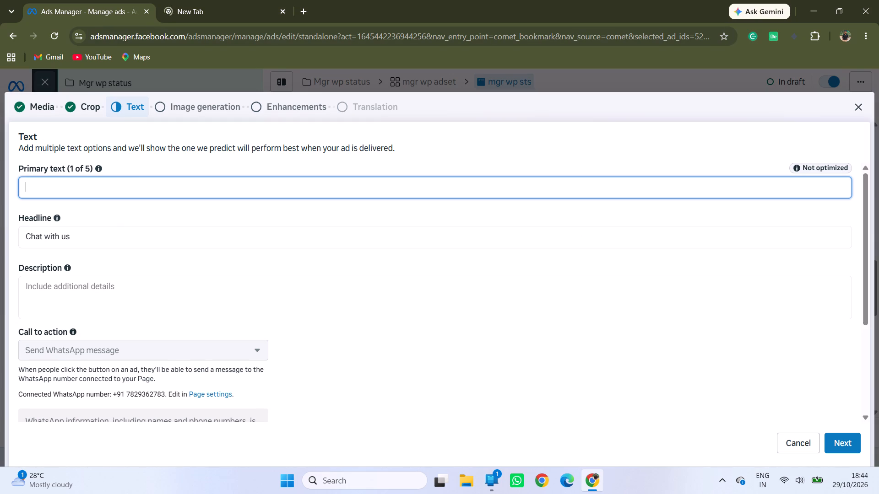
double_click(103, 342)
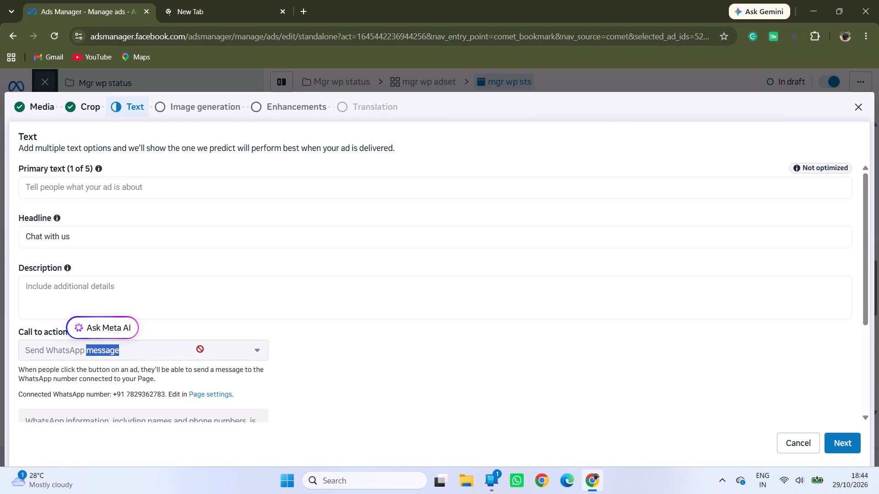
click(357, 365)
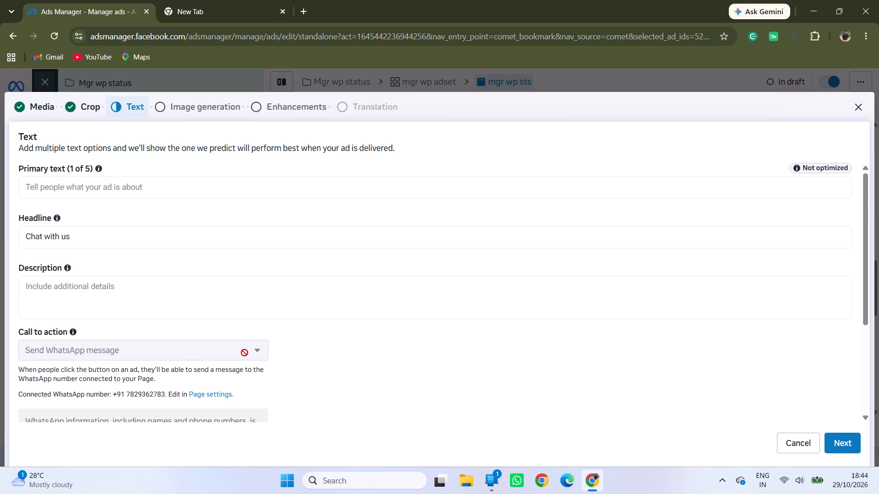
scroll(244, 353, down, 2)
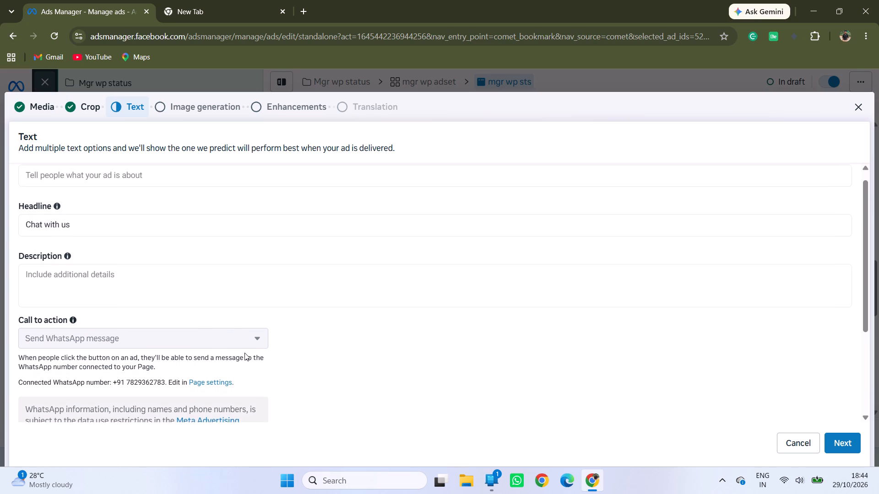
scroll(244, 353, down, 4)
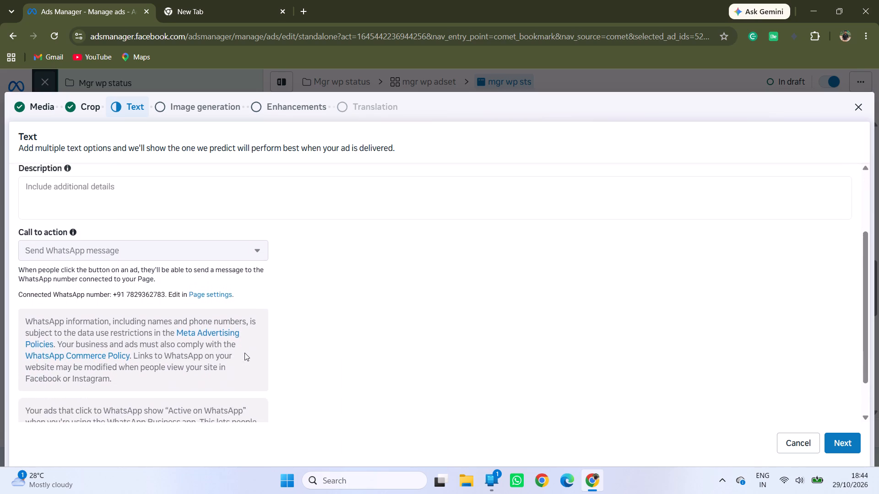
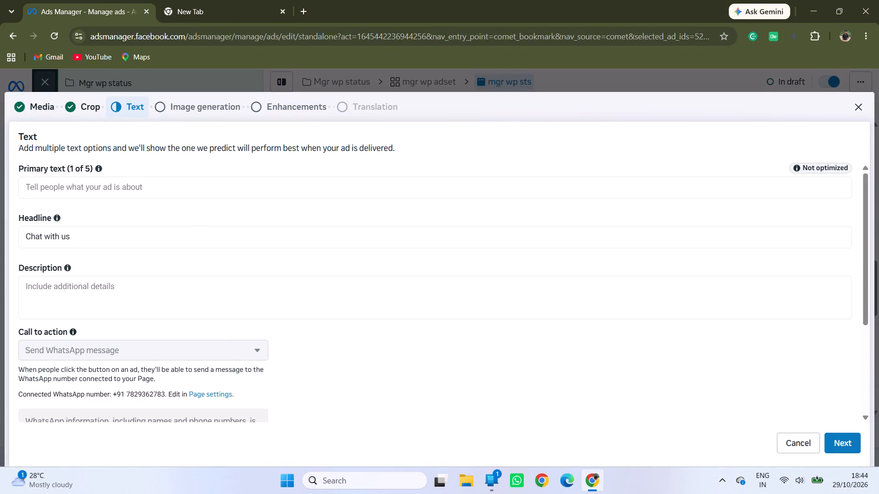
Leave the primary text and description empty, keep the headline "Chat with us", and move on to the creative enhancements.
click(835, 444)
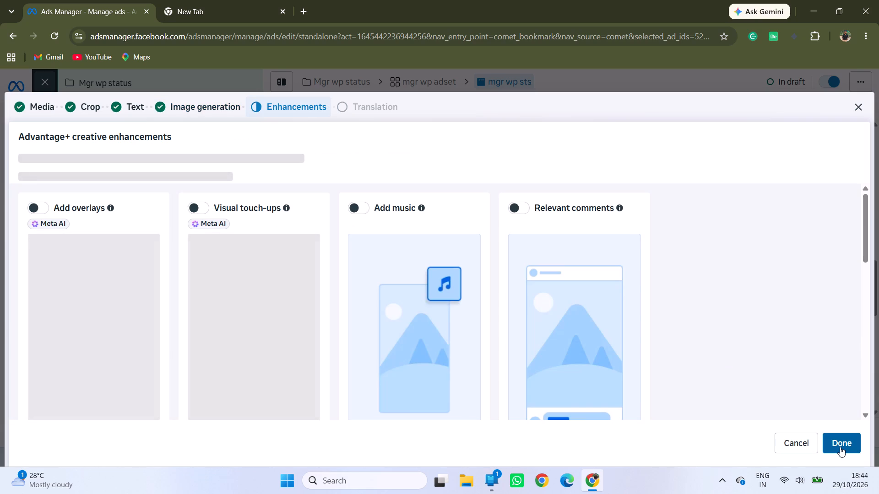
Turn on the Add music enhancement for the ad's creative.
click(364, 209)
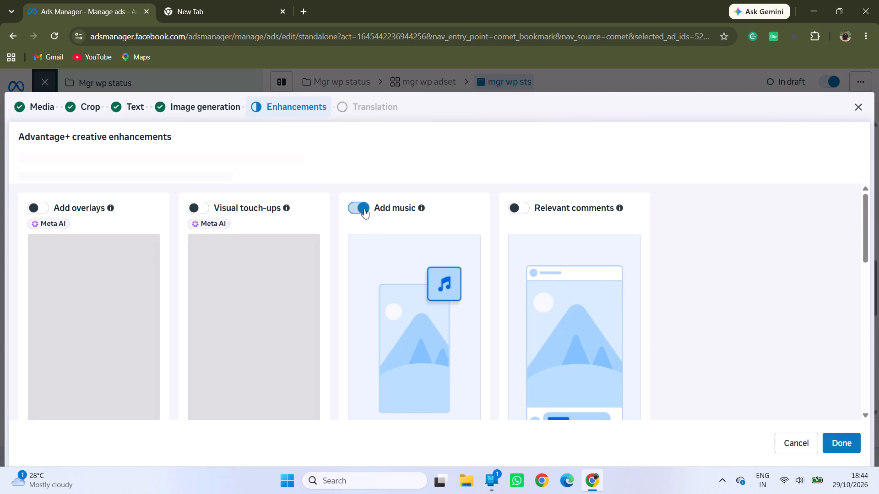
Review the remaining Advantage+ creative enhancements and finish the creative setup with only Add music turned on.
scroll(463, 301, down, 4)
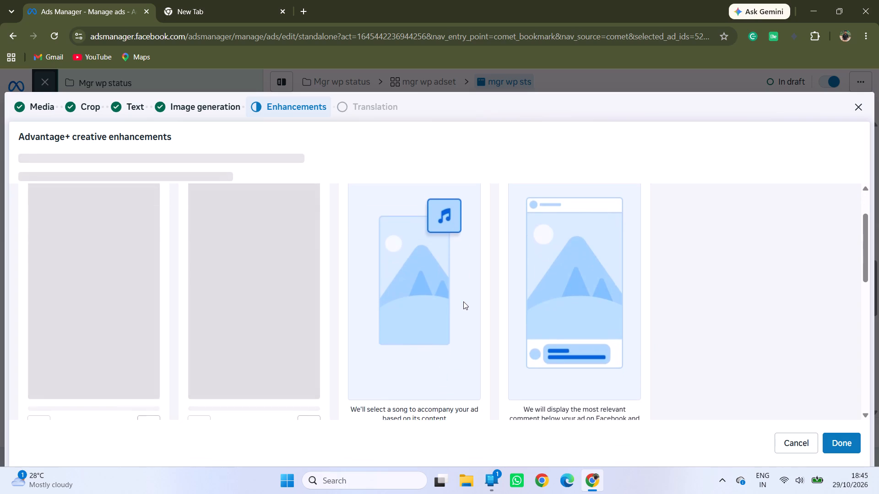
scroll(463, 301, down, 14)
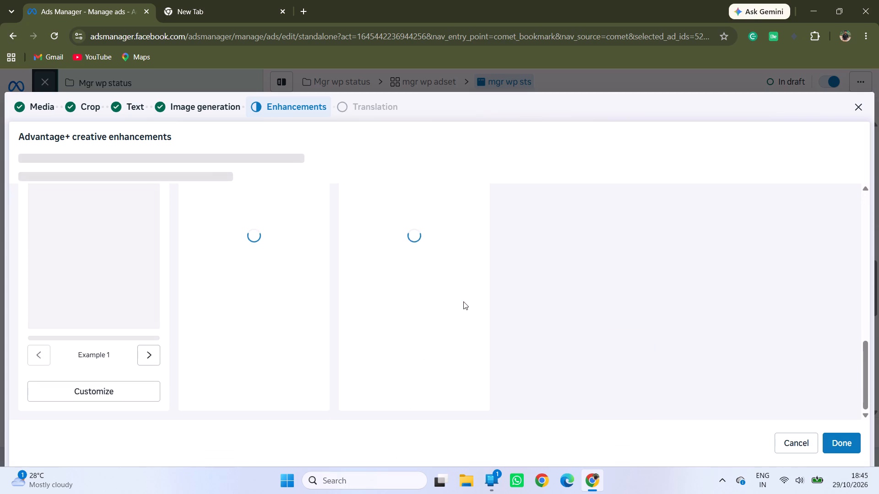
scroll(463, 301, up, 6)
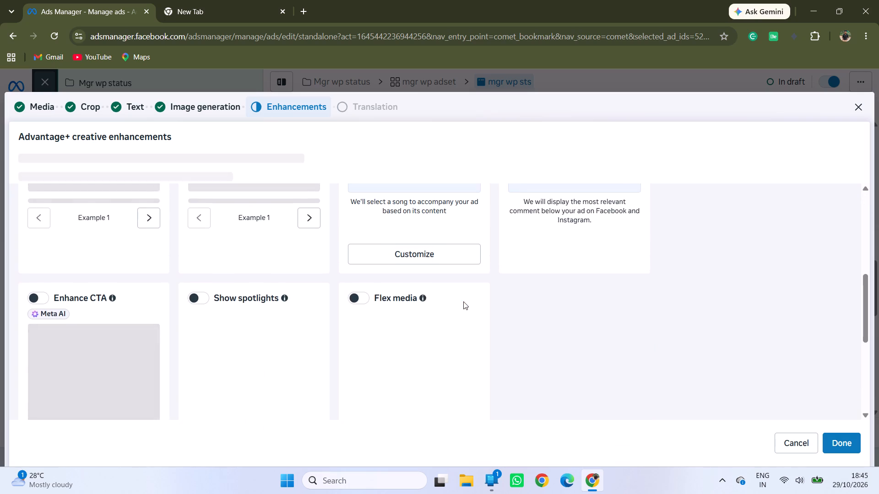
scroll(463, 301, up, 15)
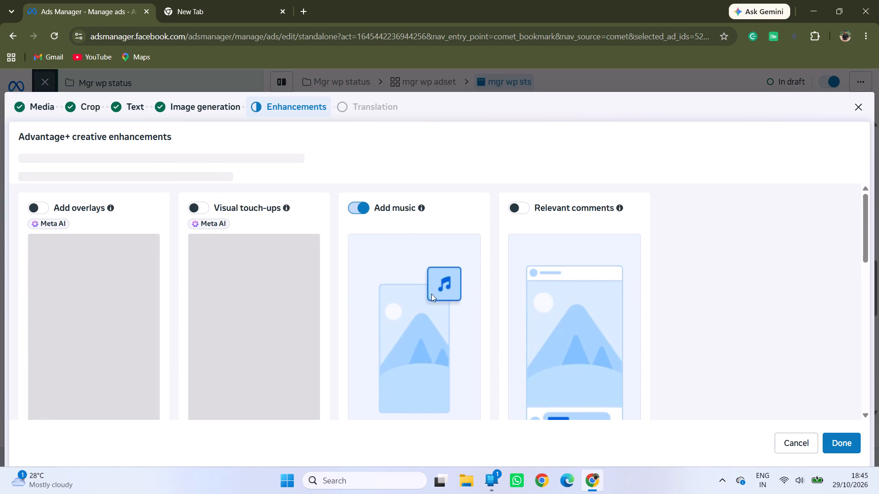
click(843, 441)
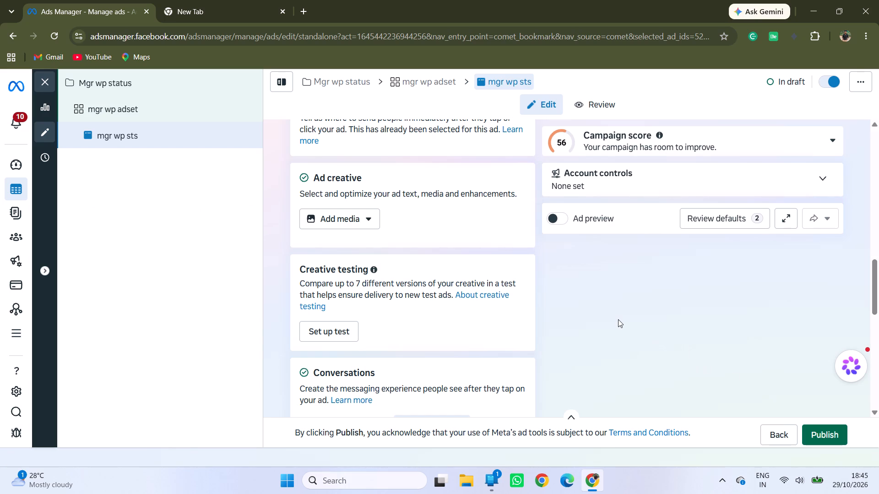
Look over the ad's Identity, Ad setup, Destination, Ad creative and Conversations sections.
scroll(618, 319, down, 4)
scroll(618, 319, up, 2)
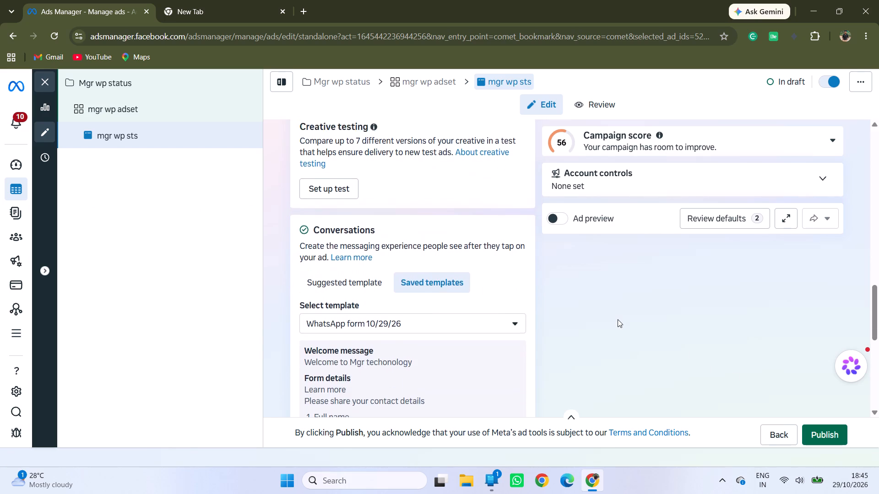
scroll(618, 319, up, 10)
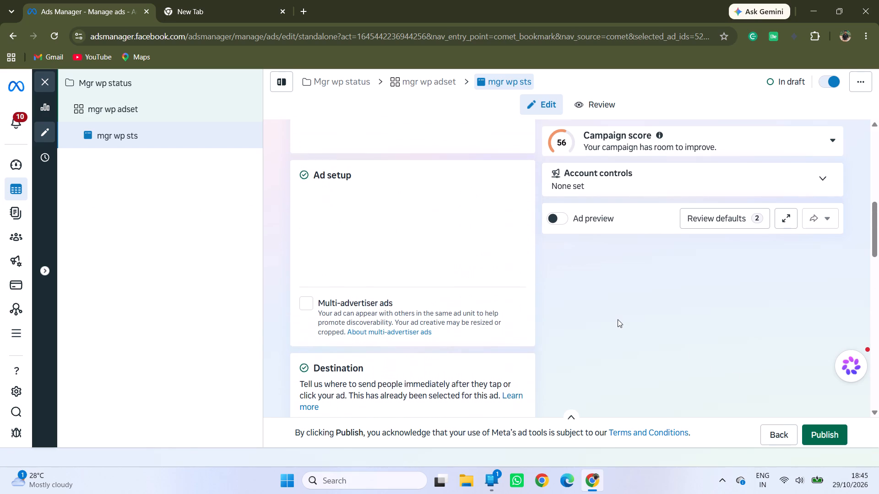
scroll(618, 319, up, 10)
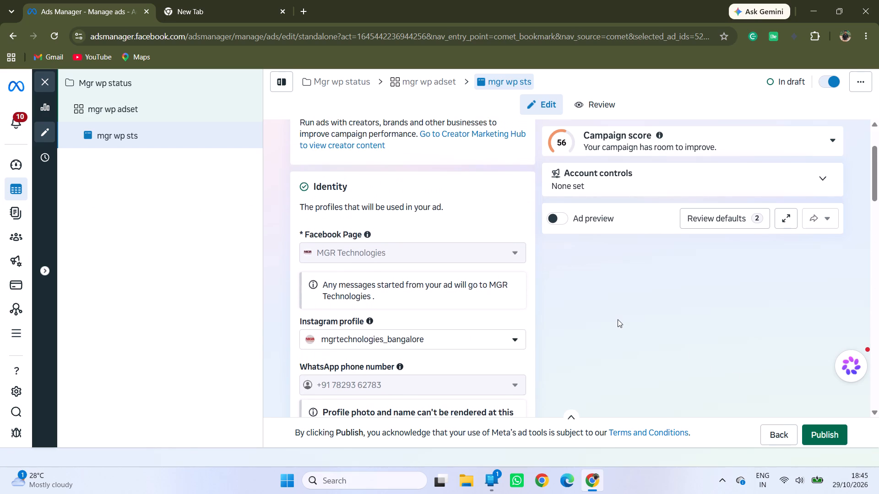
scroll(618, 319, up, 8)
scroll(618, 319, down, 8)
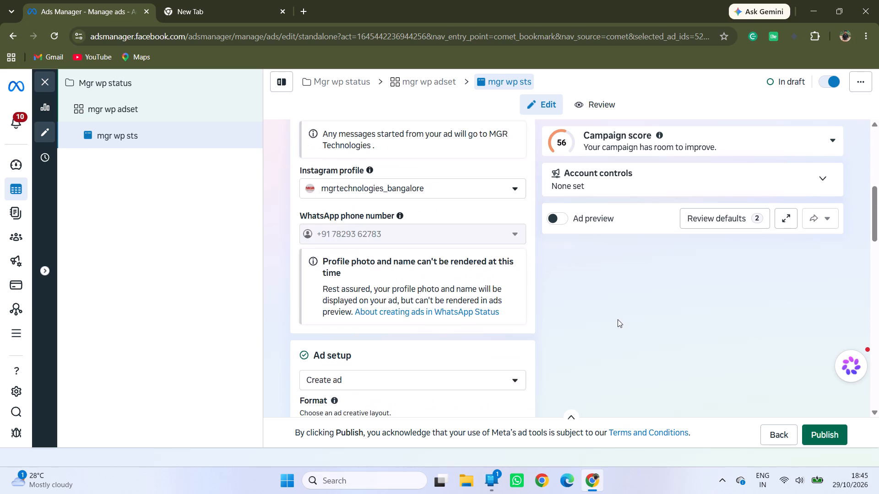
scroll(618, 319, down, 19)
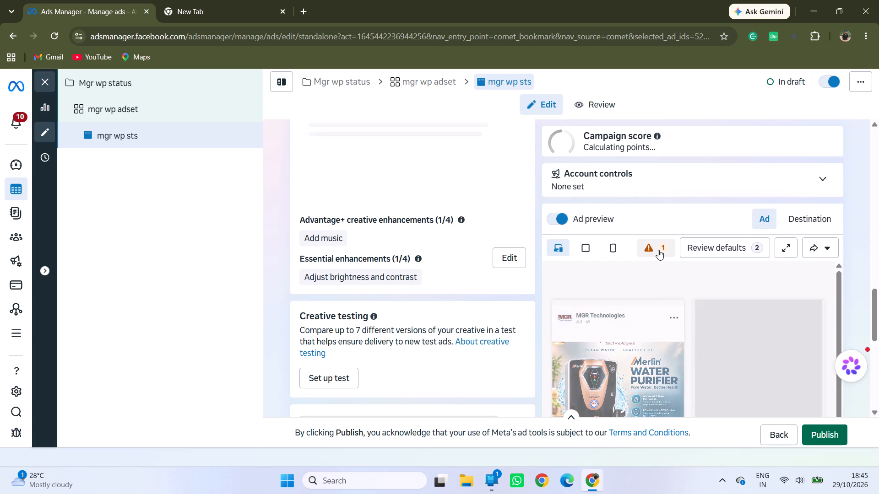
Examine the ad previews for the Facebook and Instagram placements, along with the ad's Tracking section.
scroll(657, 294, down, 4)
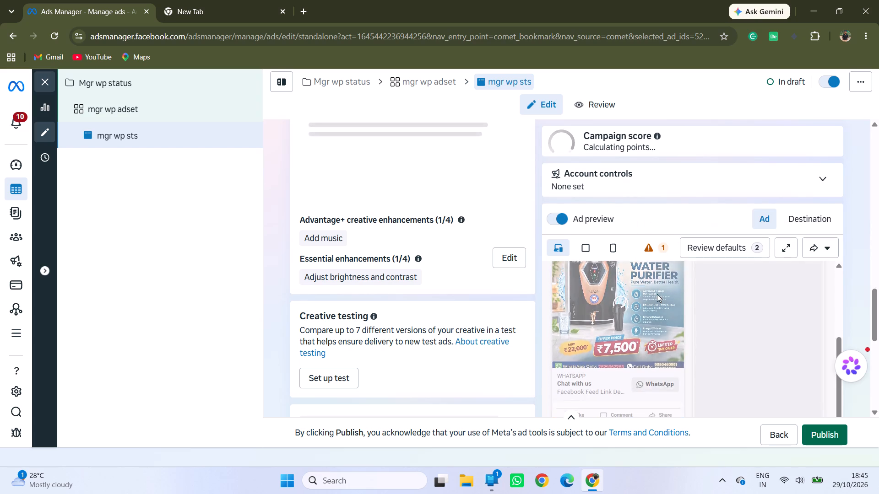
scroll(657, 294, down, 9)
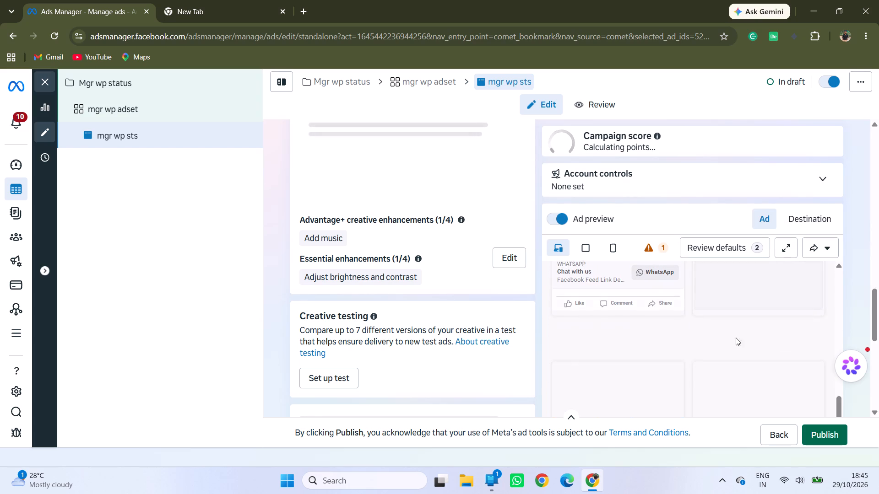
scroll(656, 356, down, 8)
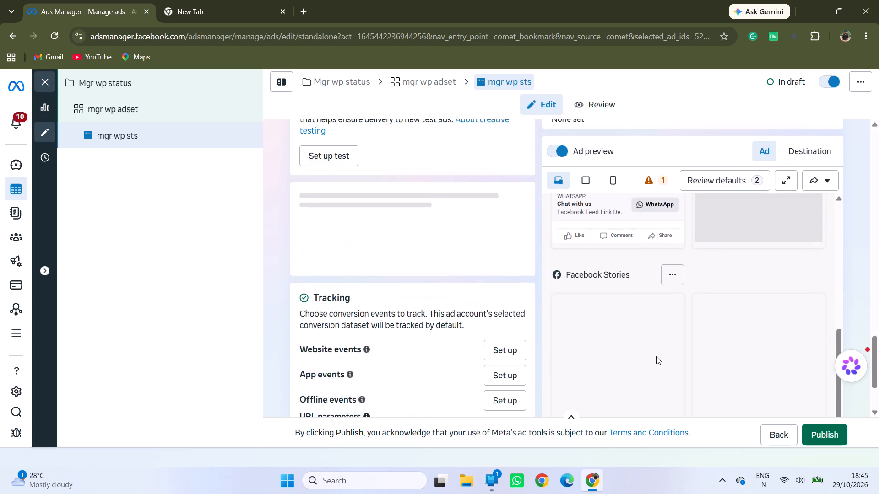
scroll(656, 356, down, 4)
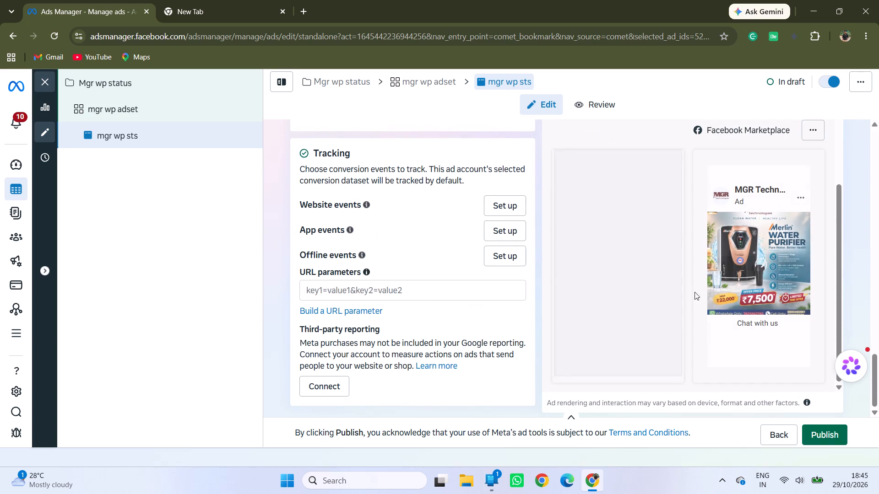
scroll(706, 294, up, 2)
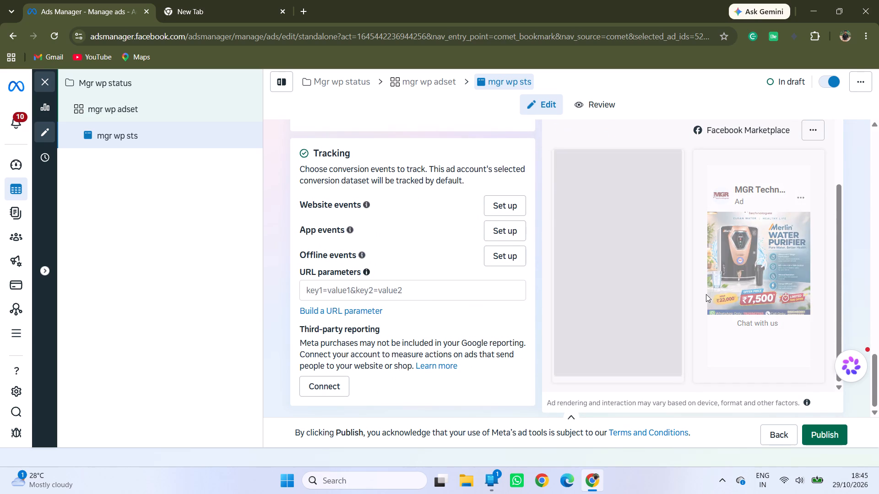
scroll(706, 294, up, 4)
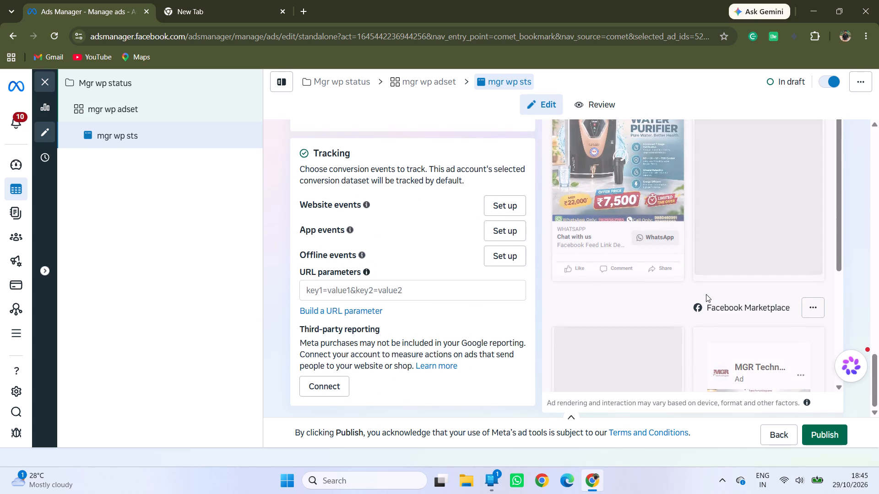
scroll(706, 294, up, 4)
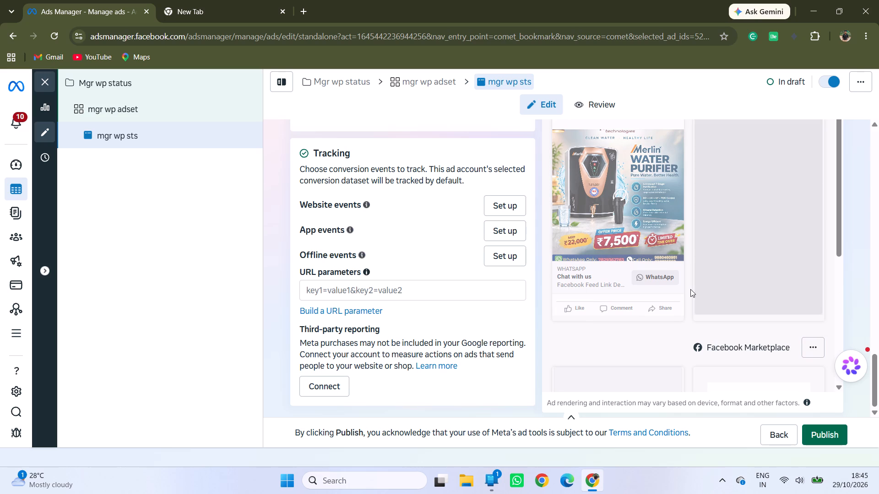
scroll(695, 228, up, 5)
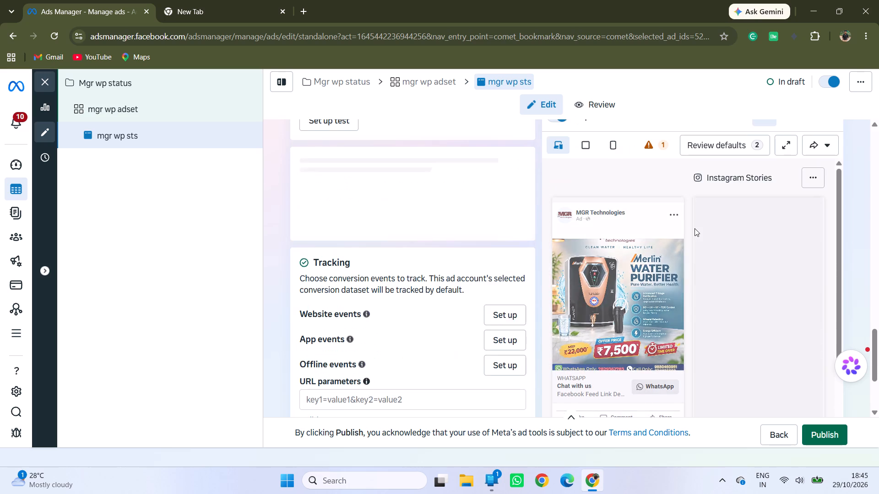
scroll(695, 228, up, 2)
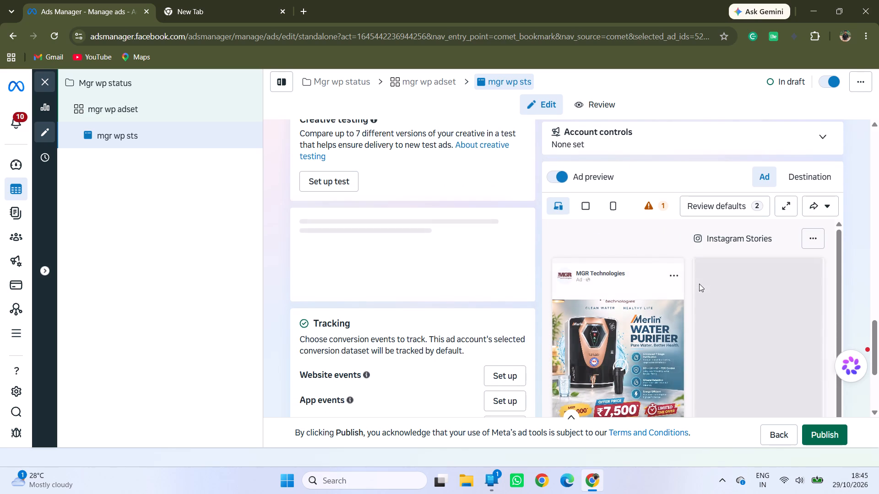
Open the ad preview's placement warning and read which placement it concerns and what it requires.
click(656, 201)
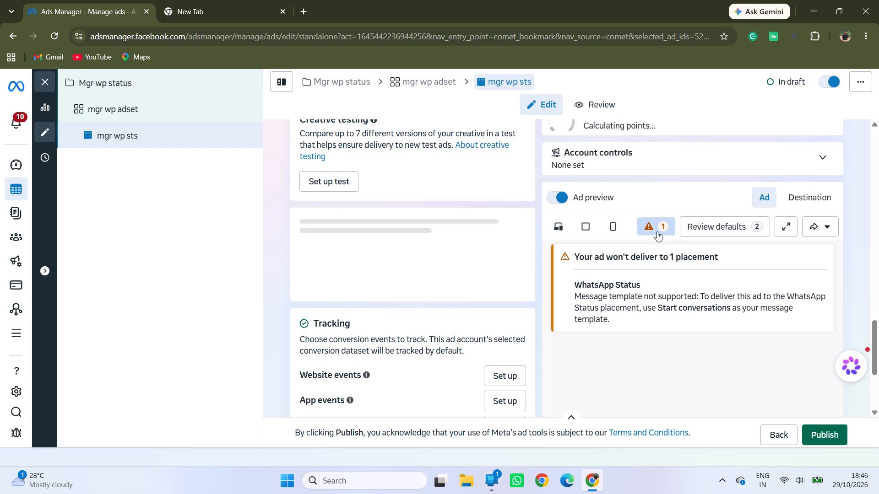
click(660, 327)
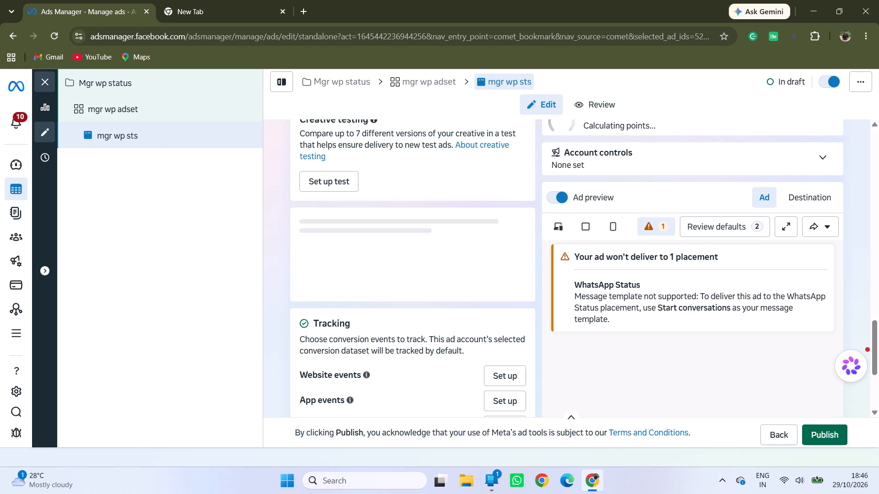
click(646, 306)
Open the Ad creative media for the Feeds and Stories, Status, Reels groups for editing.
scroll(478, 291, up, 3)
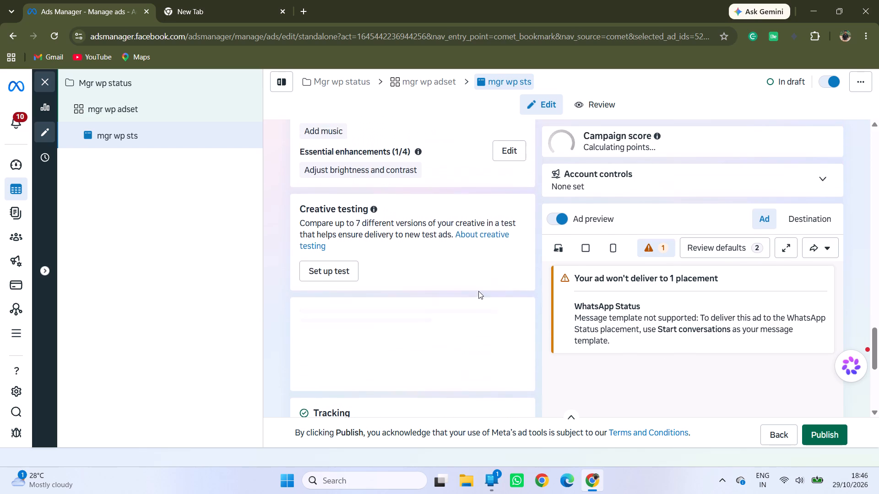
scroll(478, 291, up, 2)
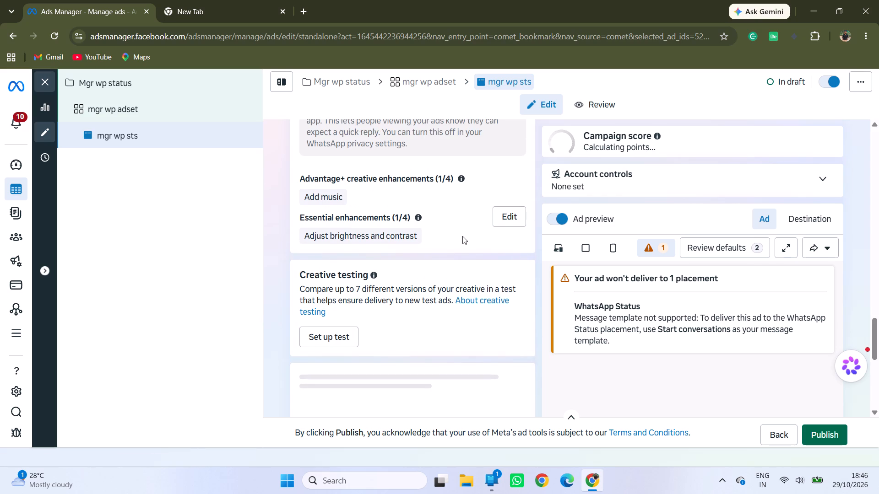
scroll(462, 236, up, 6)
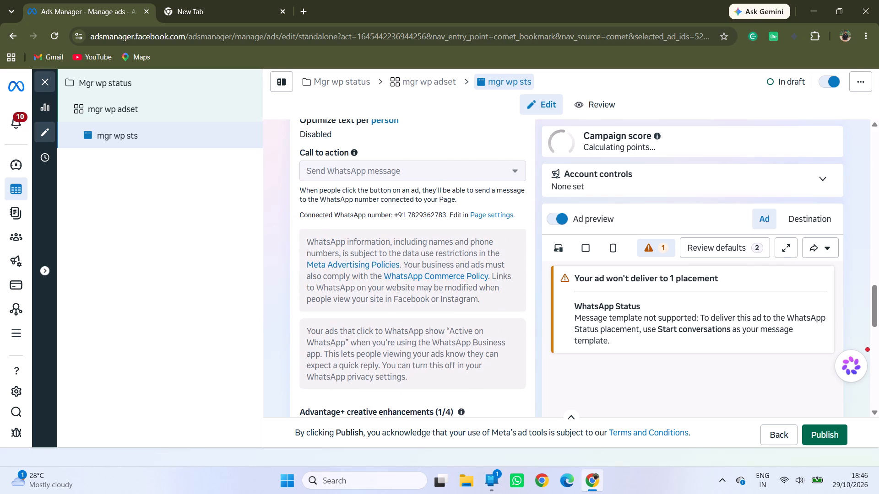
scroll(464, 269, up, 12)
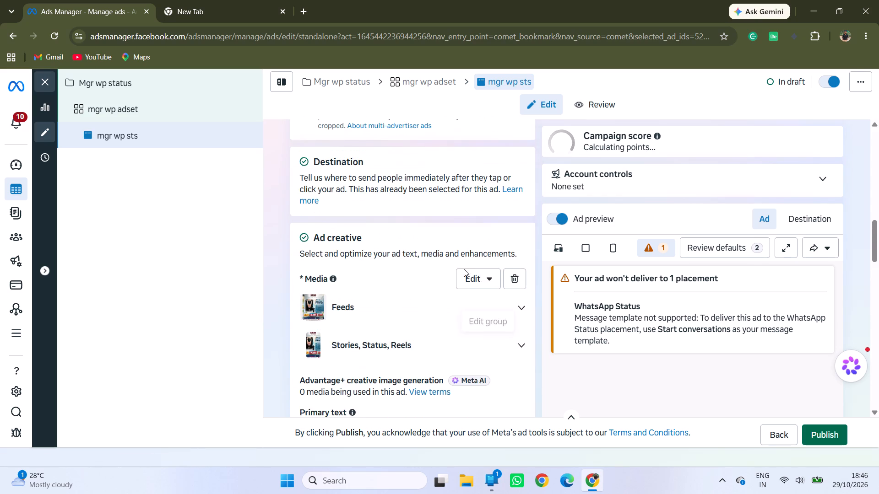
scroll(464, 269, up, 1)
scroll(464, 269, down, 3)
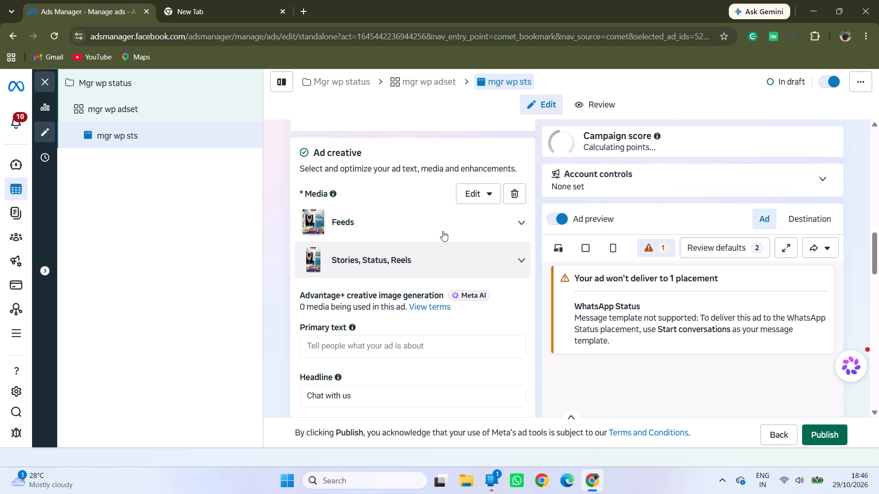
click(487, 199)
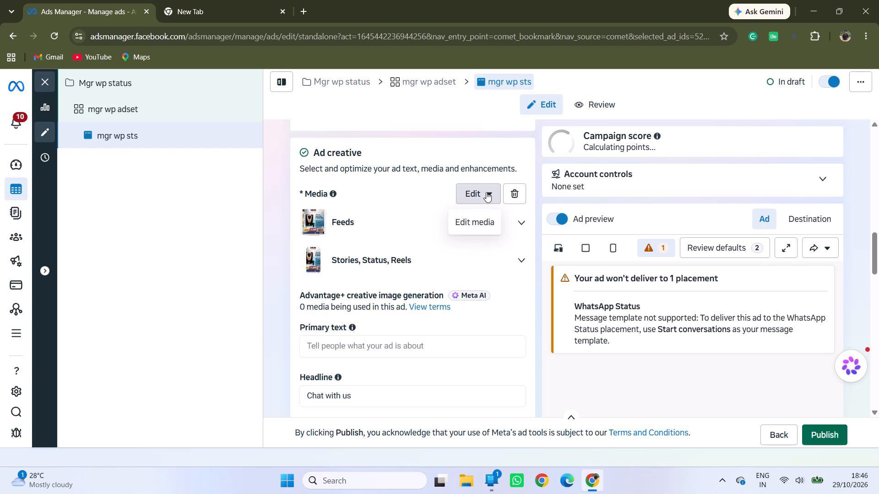
click(475, 224)
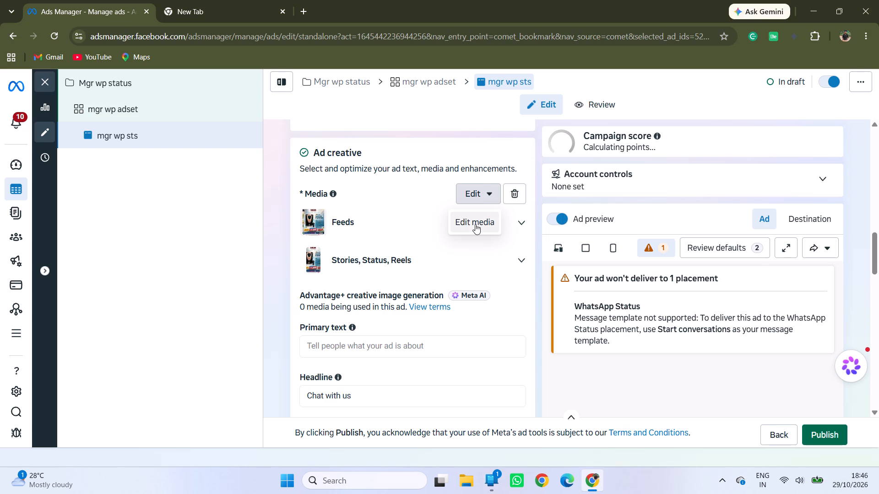
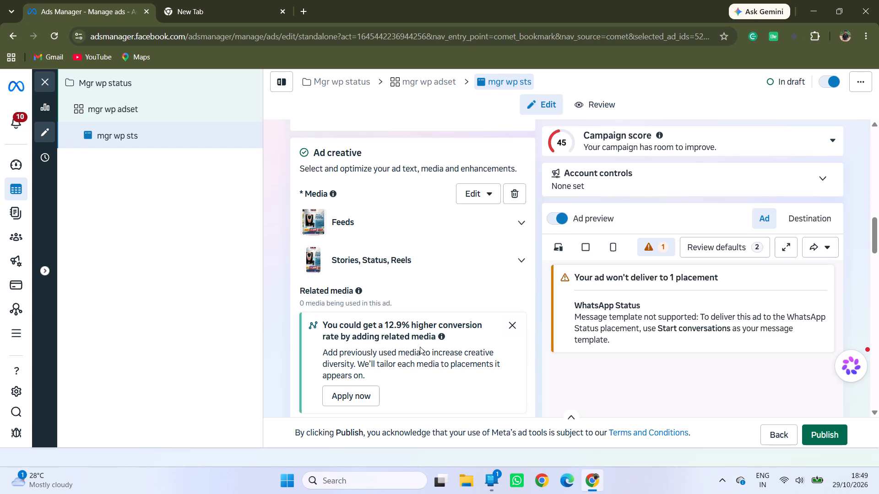
Review the ad creative's media, AI-image suggestions, and the Primary text, Headline and Description fields.
scroll(420, 347, down, 7)
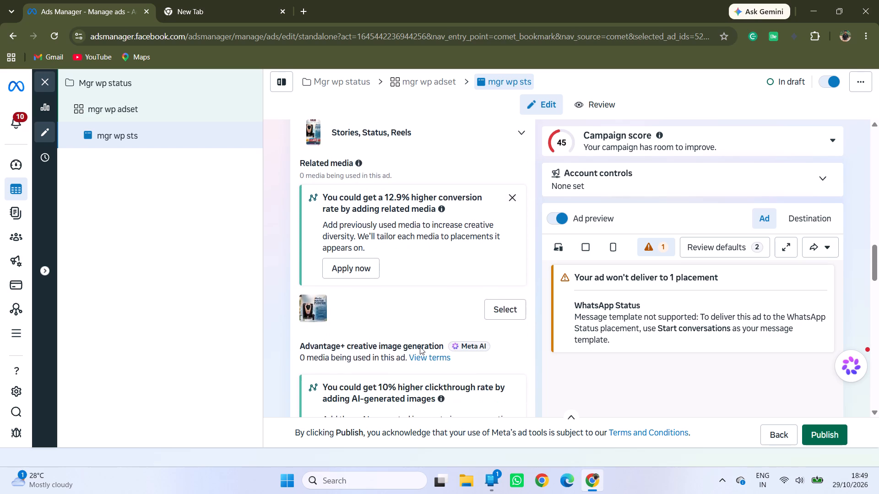
scroll(420, 347, down, 7)
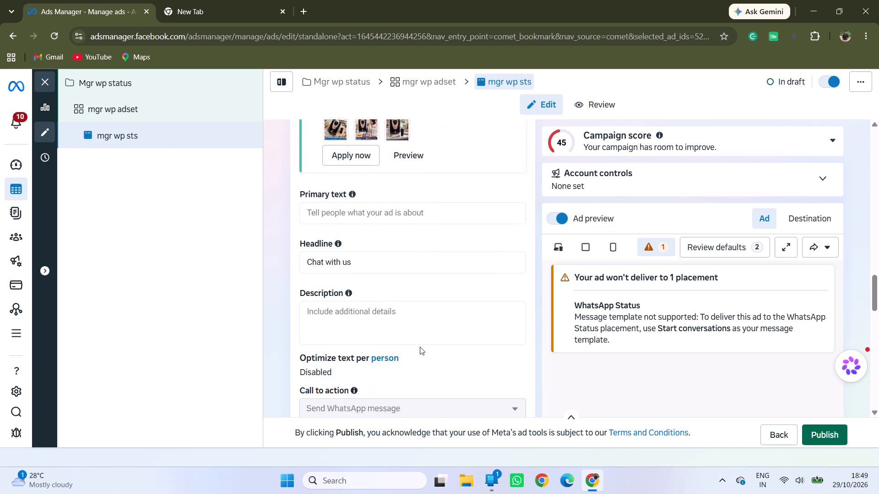
scroll(420, 347, down, 1)
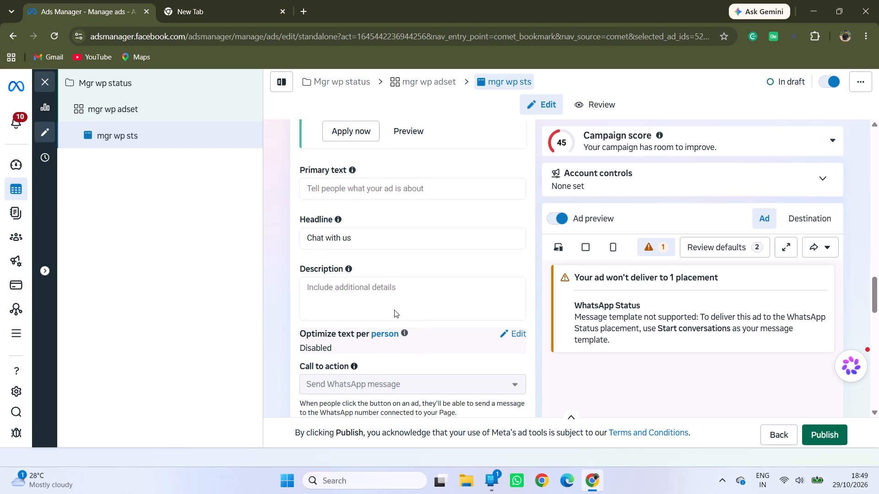
click(358, 301)
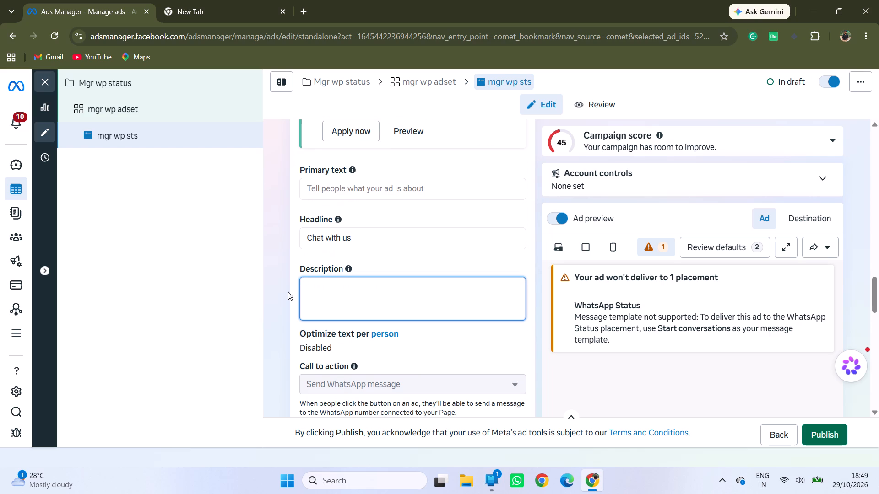
click(338, 289)
scroll(381, 259, up, 2)
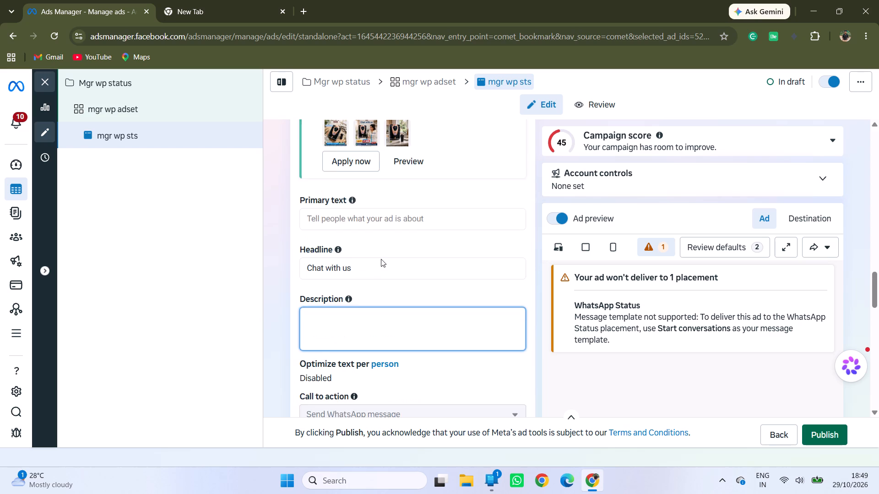
scroll(381, 259, up, 4)
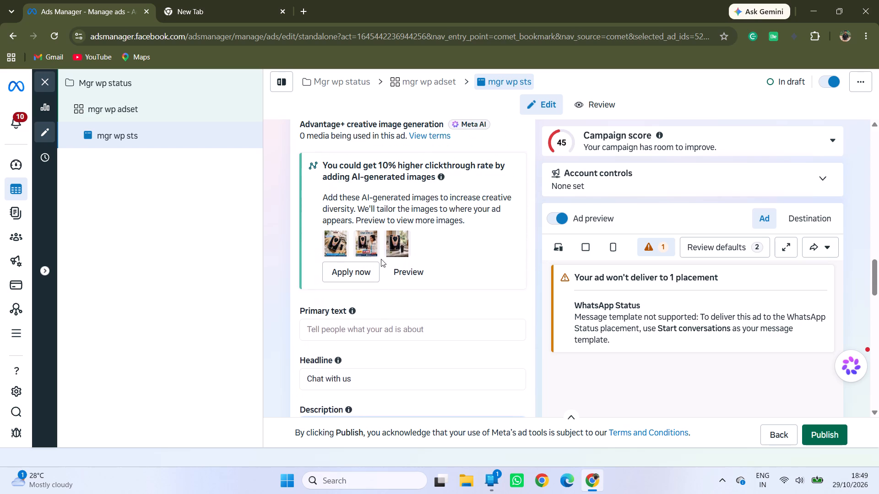
scroll(381, 259, up, 3)
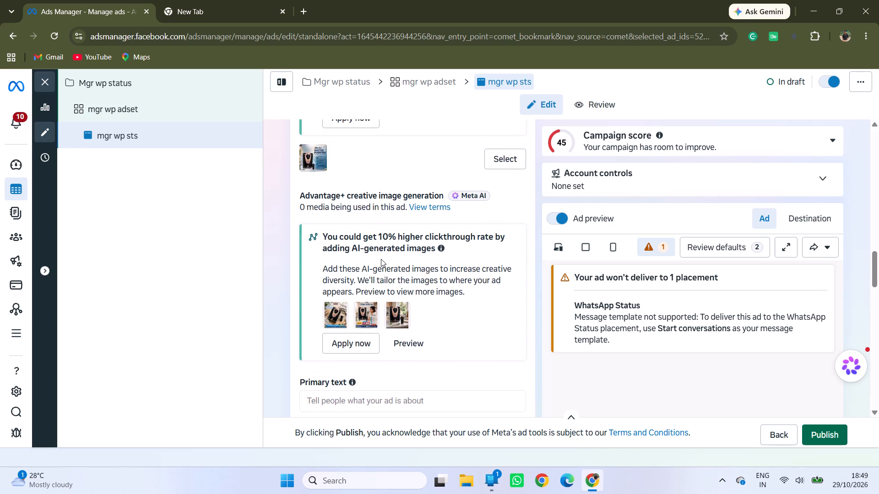
scroll(381, 259, down, 5)
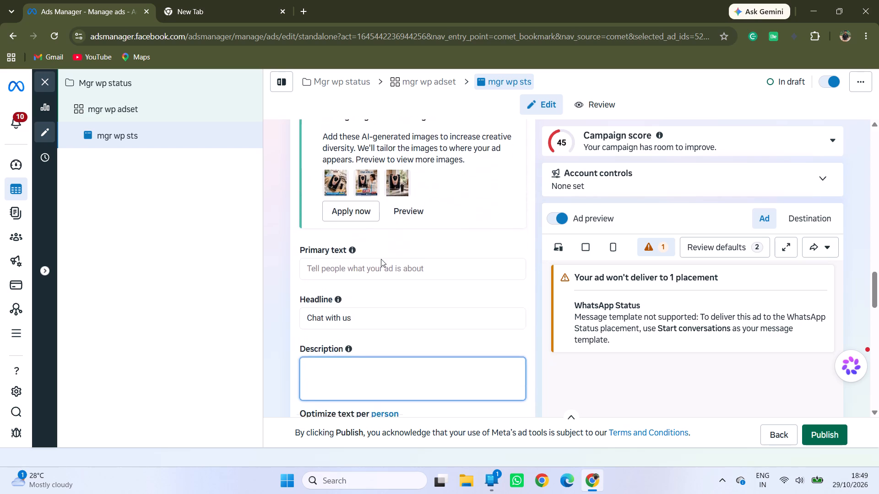
scroll(381, 259, down, 1)
click(336, 298)
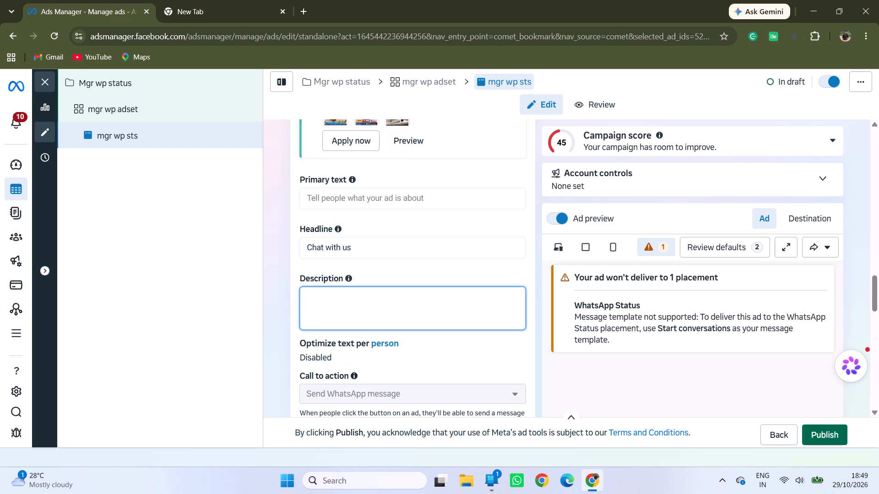
Search Google for "cloud ai" in the empty browser tab and view the search results.
click(216, 0)
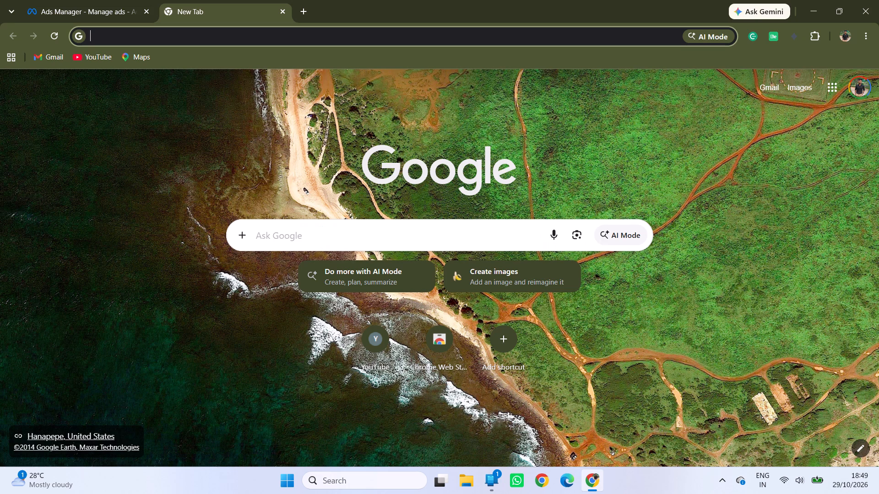
click(320, 231)
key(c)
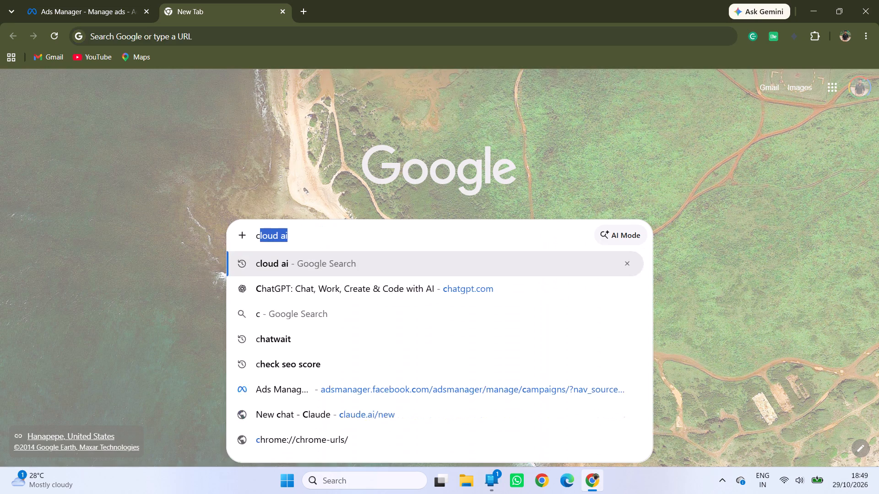
click(334, 263)
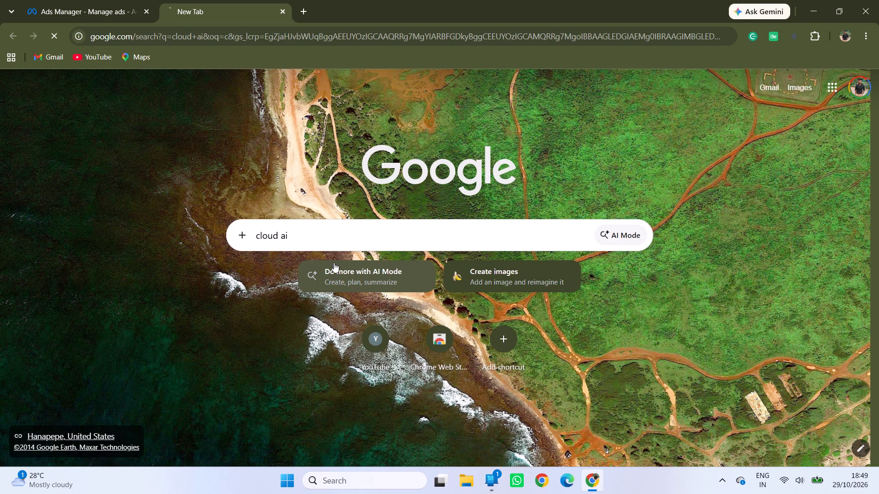
click(93, 7)
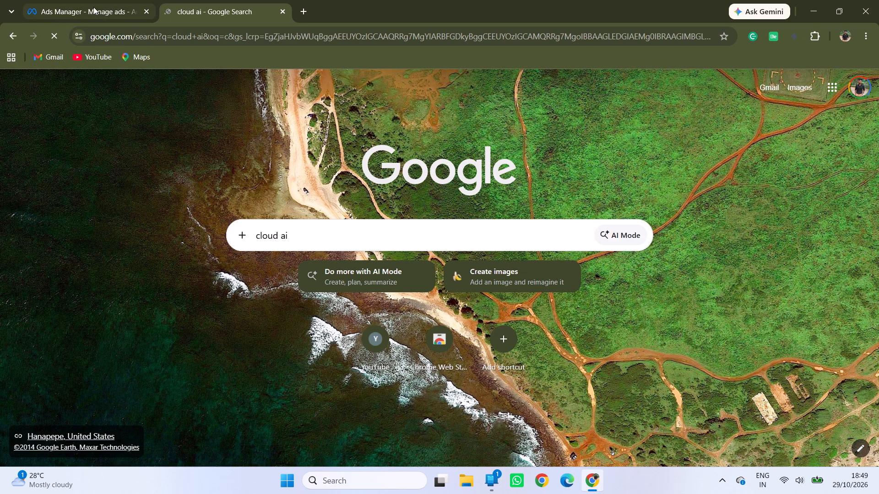
click(220, 9)
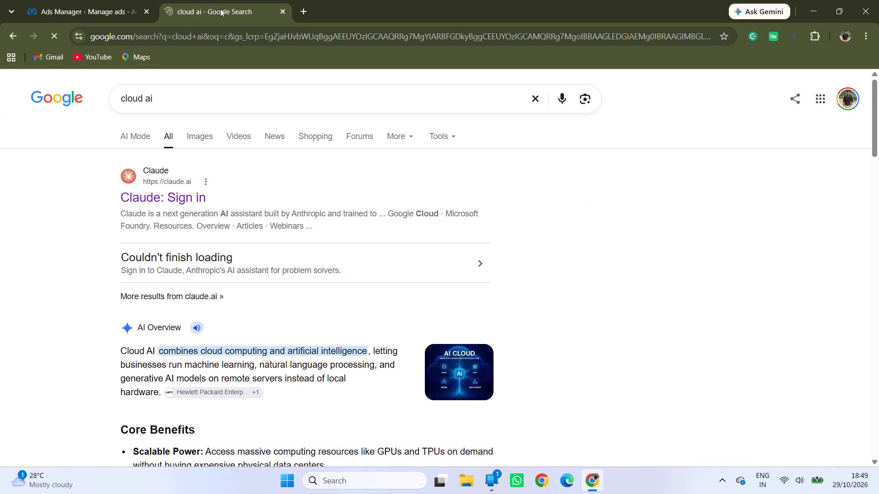